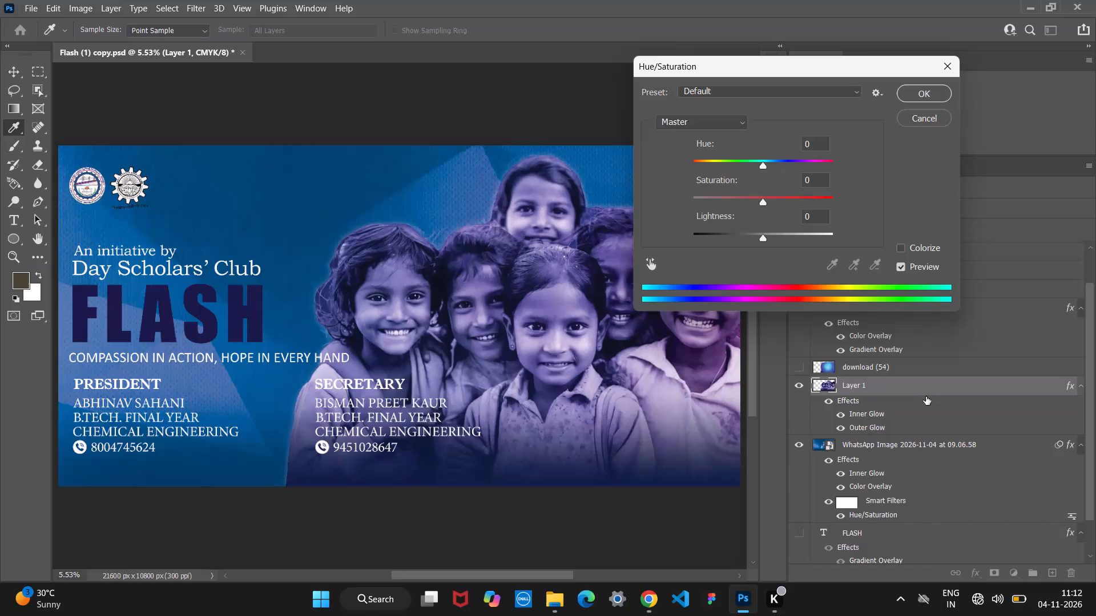
# Dismiss the Hue/Saturation adjustment without applying any changes.
pyautogui.click(914, 391)
pyautogui.click(949, 60)
# Compare the children's photo on Layer 1 with its Inner Glow effect switched off and back on.
pyautogui.rightClick(913, 383)
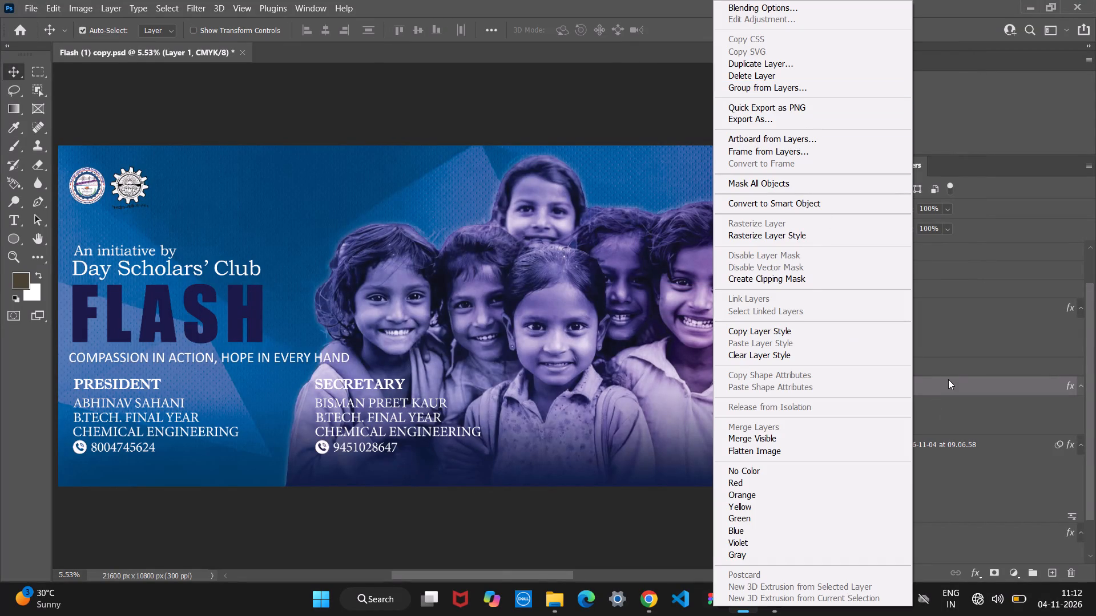
pyautogui.click(949, 389)
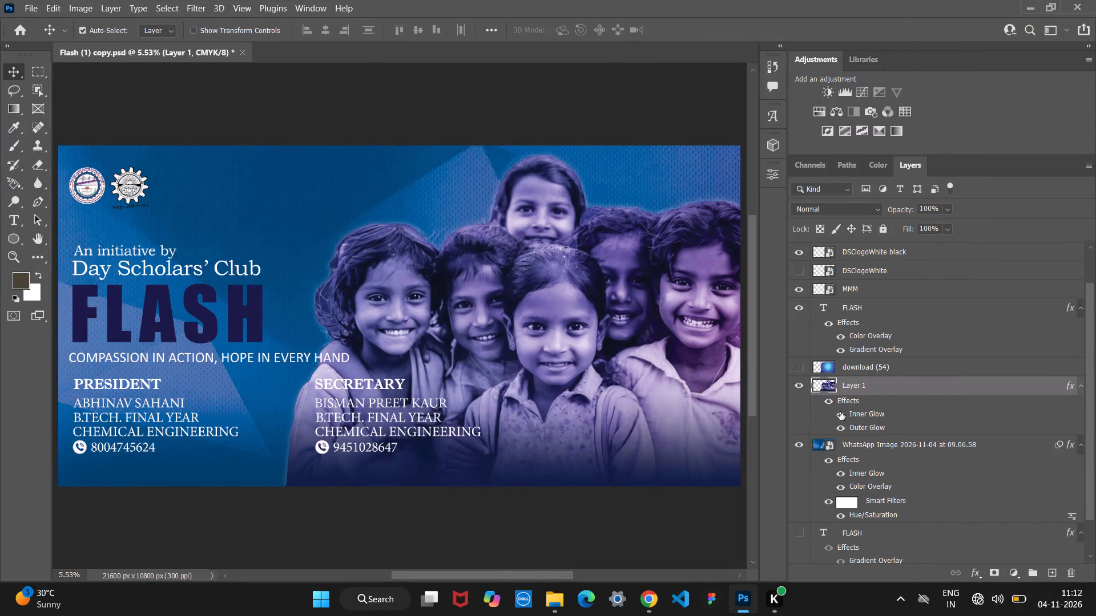
pyautogui.click(842, 416)
pyautogui.click(842, 415)
# Duplicate Layer 1 within the same document, keeping the name Layer 1 copy.
pyautogui.rightClick(855, 380)
pyautogui.click(899, 59)
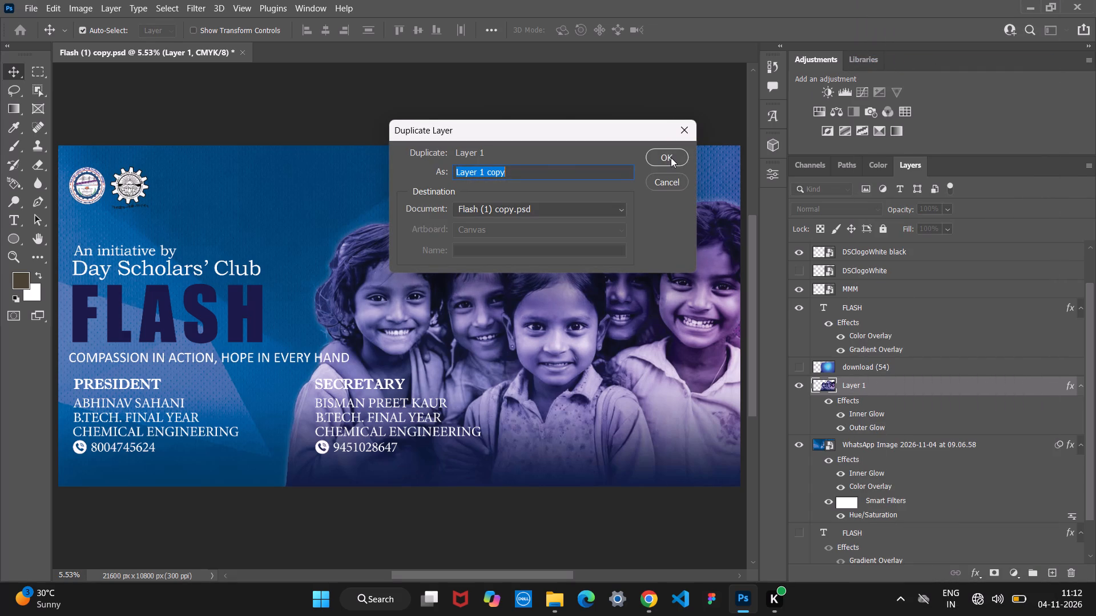
pyautogui.click(671, 157)
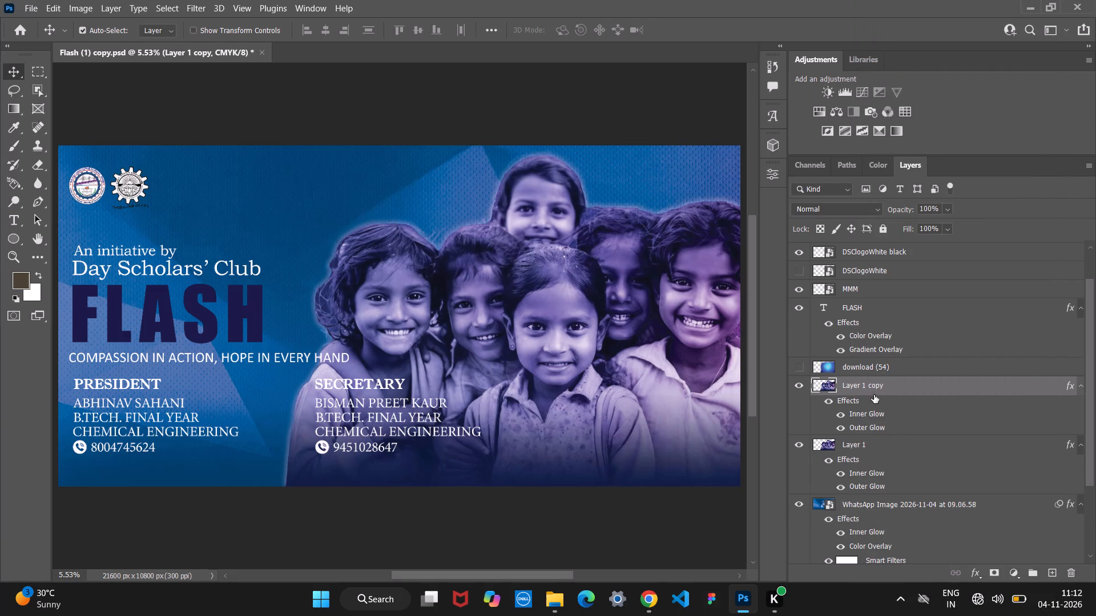
# Delete the Inner Glow and Outer Glow effects from the original Layer 1, keeping those on Layer 1 copy.
pyautogui.click(831, 400)
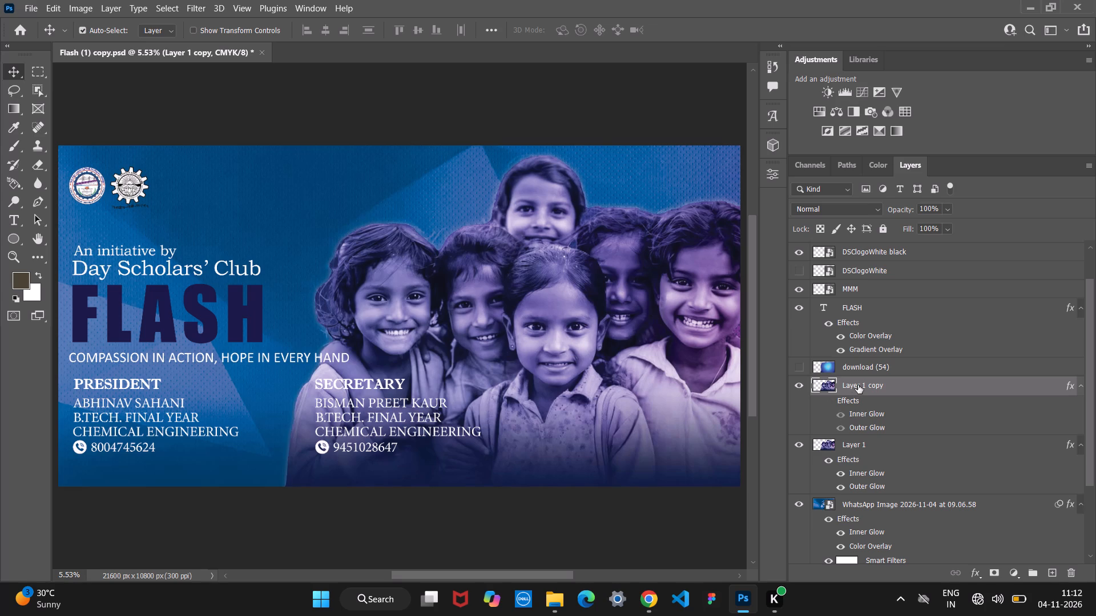
pyautogui.click(831, 402)
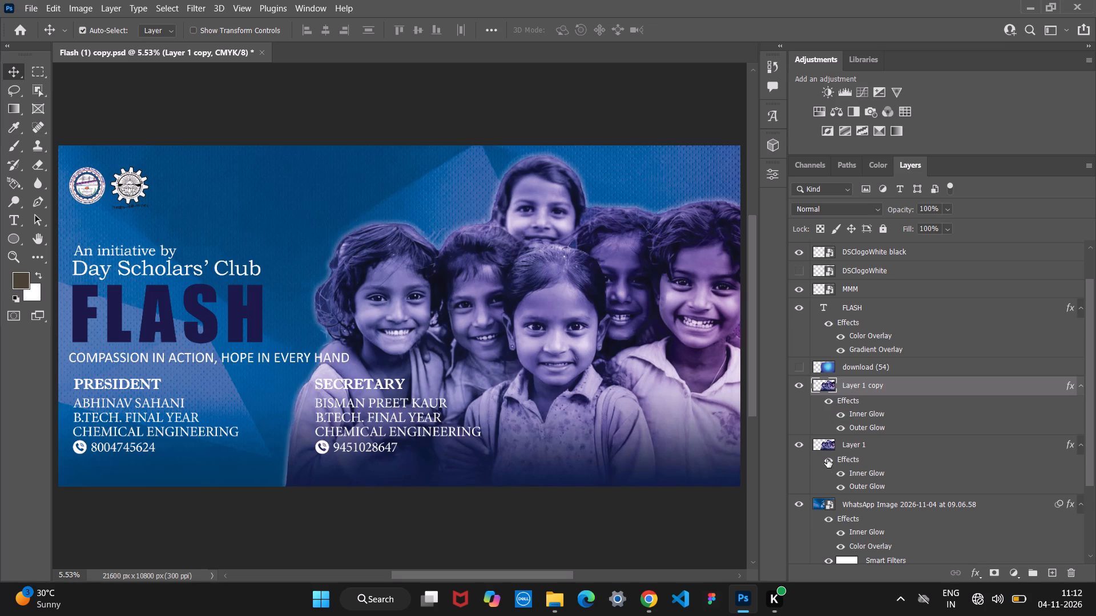
pyautogui.click(827, 459)
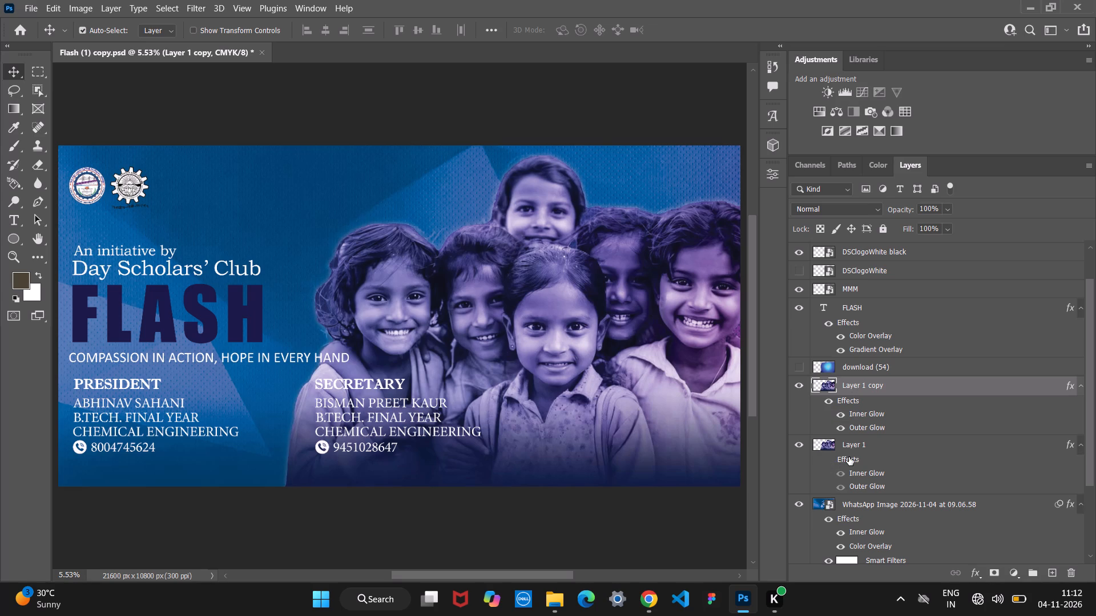
pyautogui.click(849, 457)
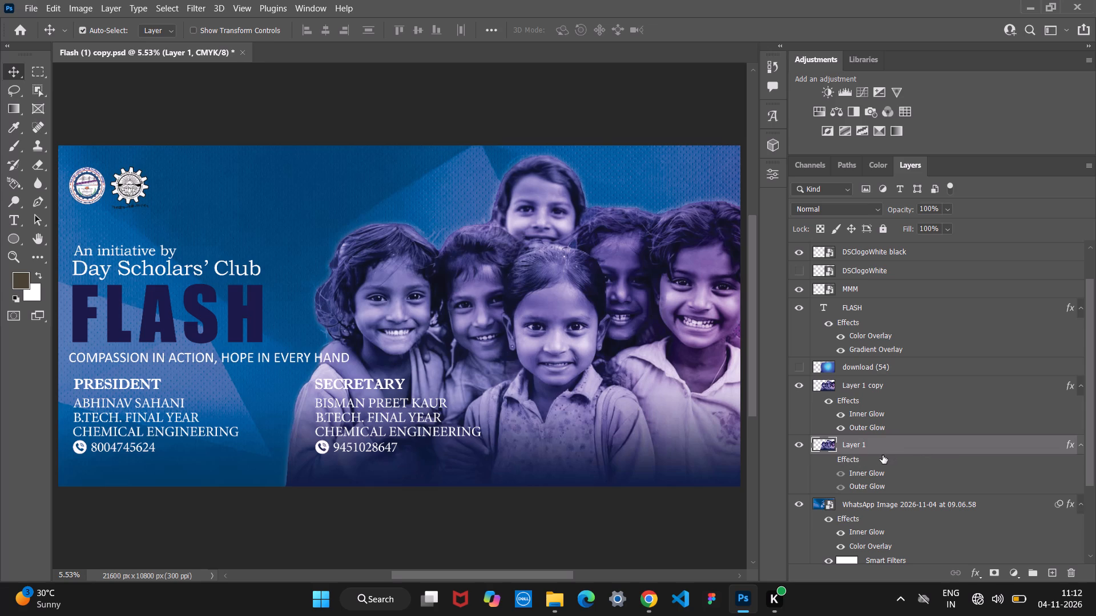
pyautogui.moveTo(876, 458); pyautogui.dragTo(1069, 578)
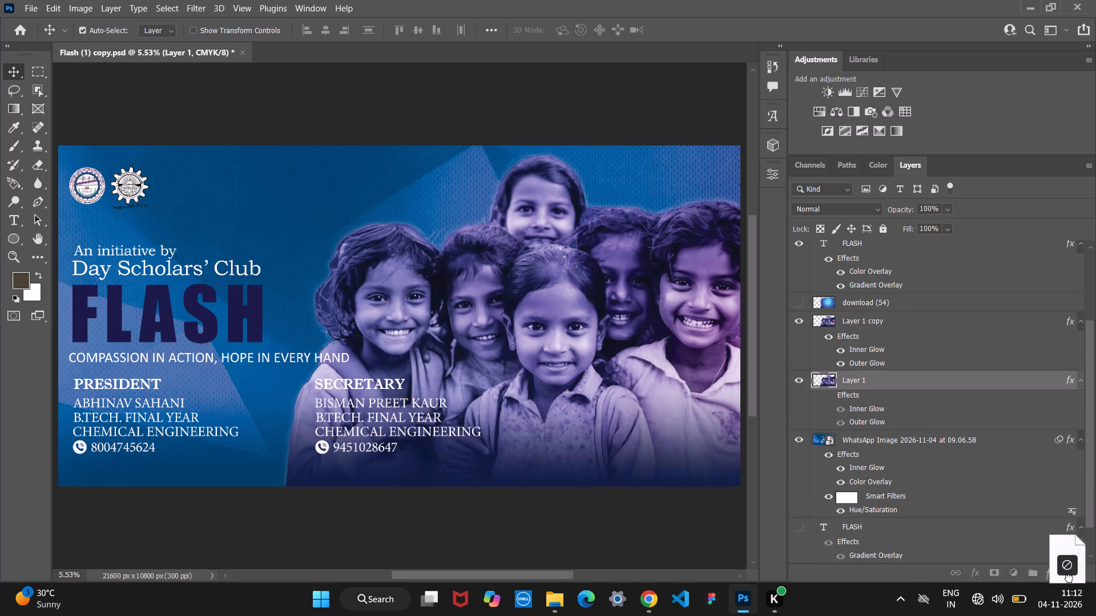
pyautogui.moveTo(1069, 578); pyautogui.dragTo(1073, 573)
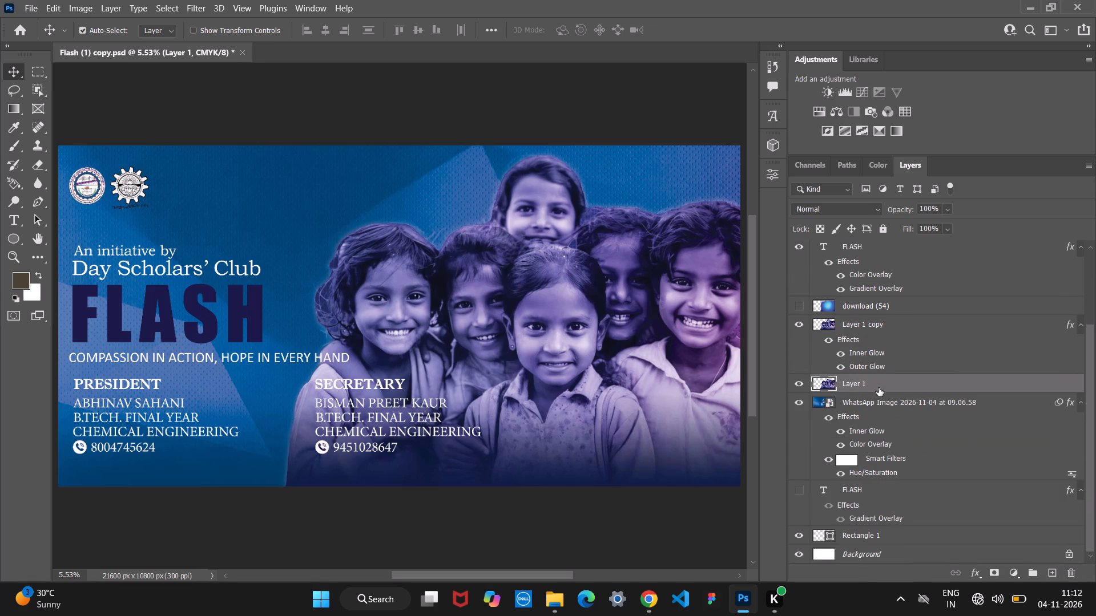
# Open the available layer commands for the original Layer 1.
pyautogui.rightClick(879, 387)
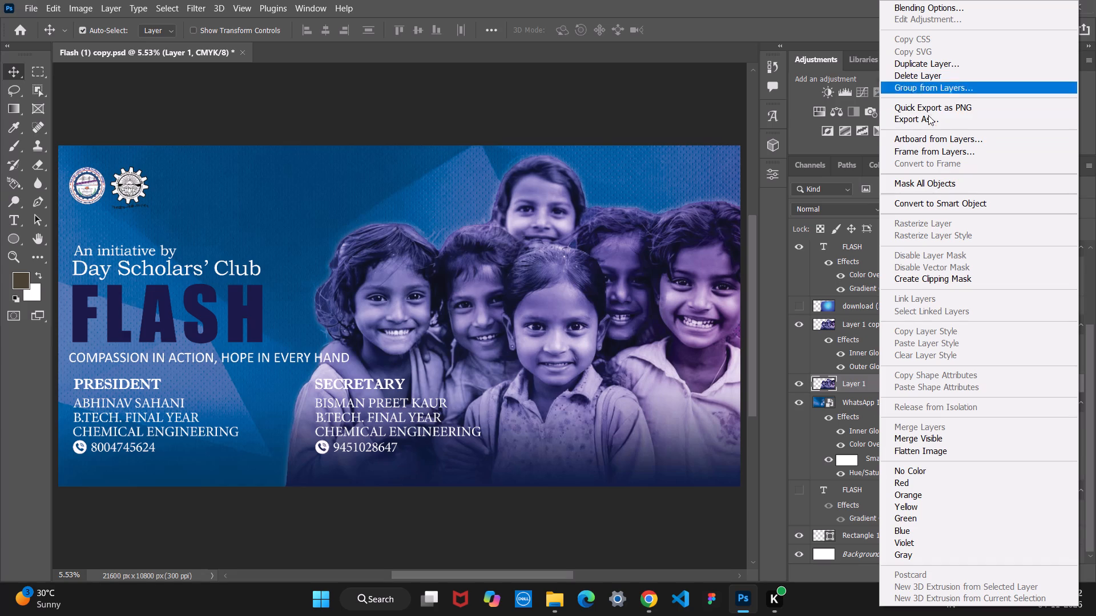
# Convert the original Layer 1 to a Smart Object.
pyautogui.click(928, 199)
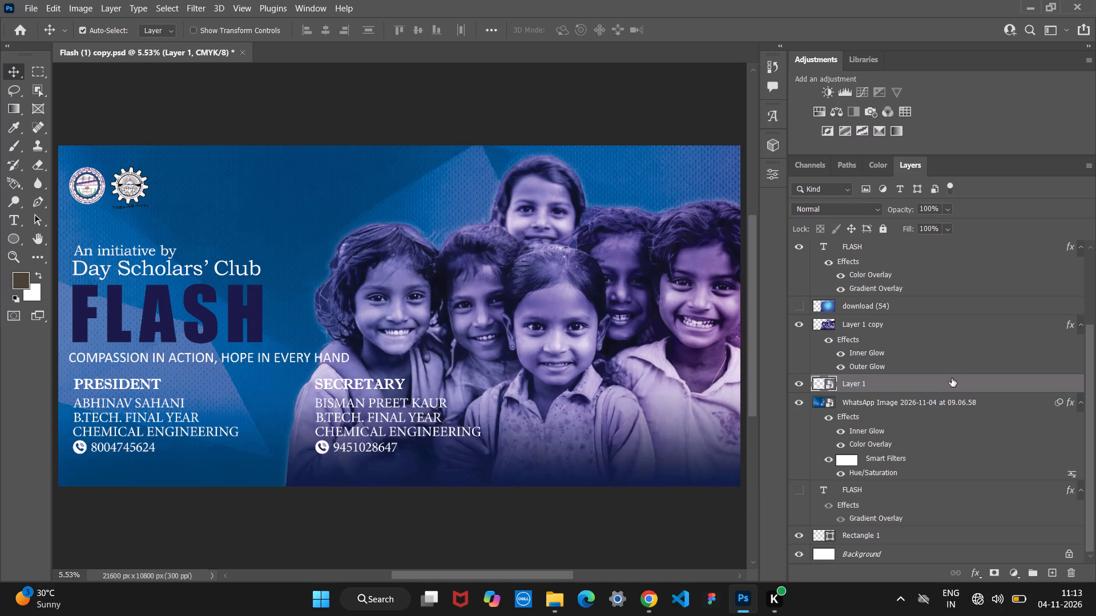
# Place Layer 1 directly above Layer 1 copy and transfer the copy's Inner Glow and Outer Glow effects to Layer 1.
pyautogui.moveTo(910, 384); pyautogui.dragTo(903, 311)
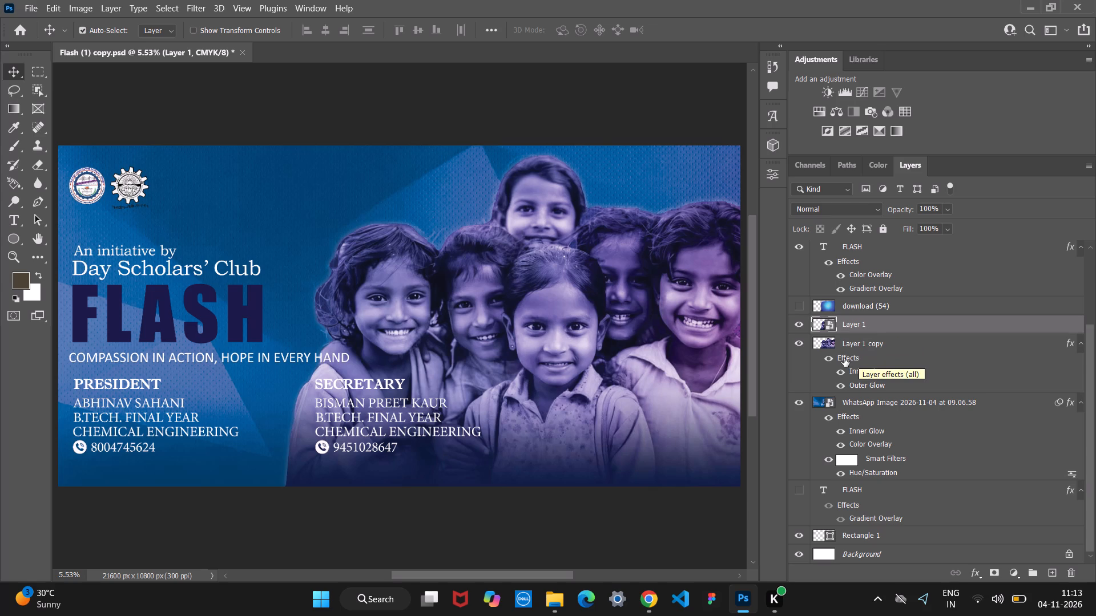
pyautogui.moveTo(844, 356); pyautogui.dragTo(867, 330)
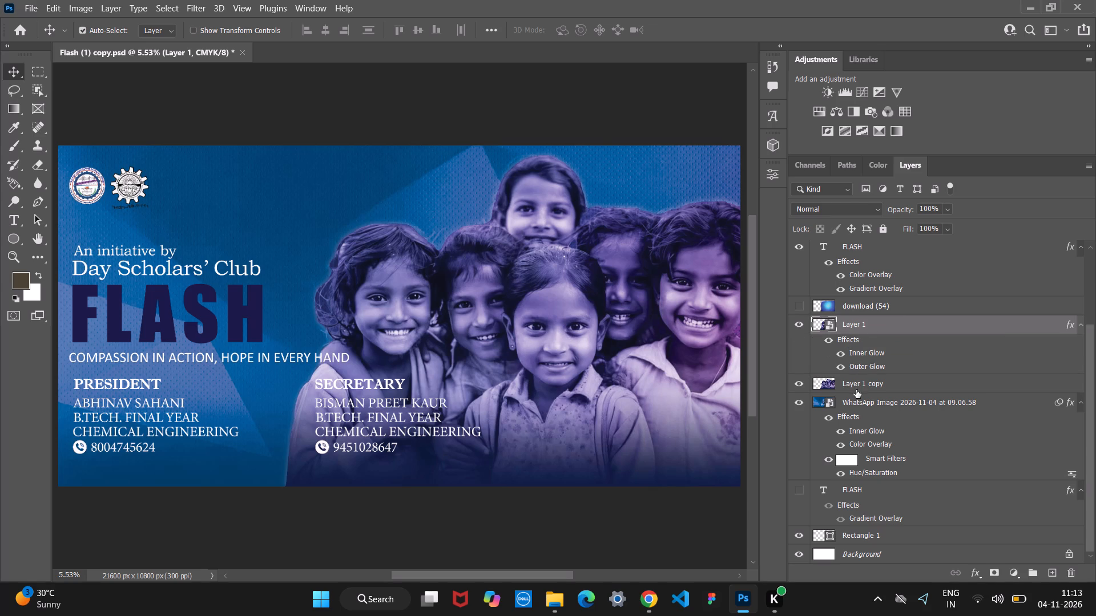
# Delete the Layer 1 copy layer.
pyautogui.click(856, 384)
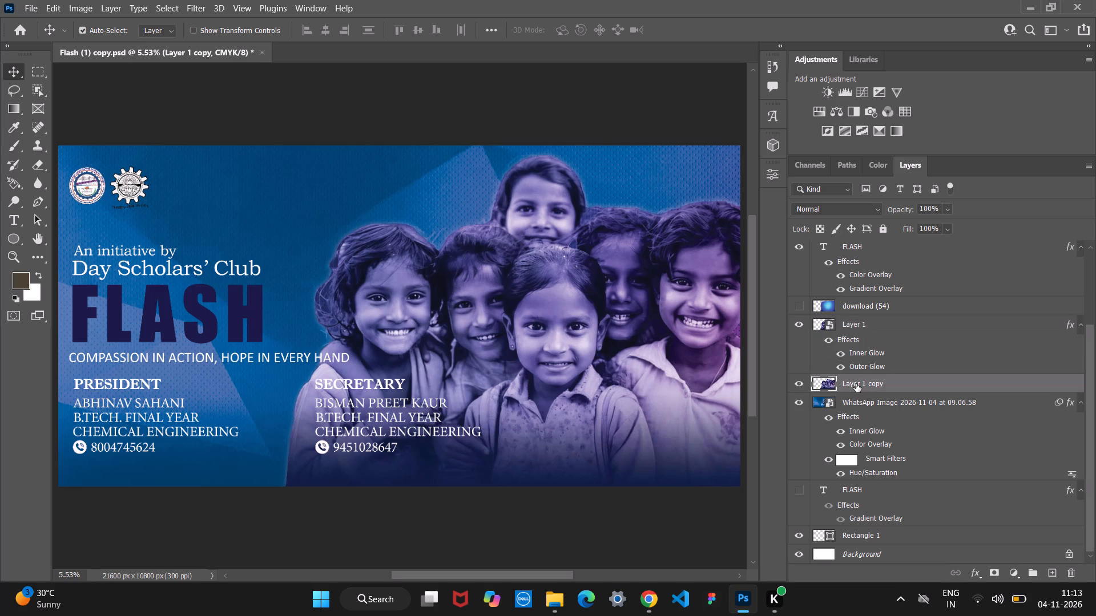
pyautogui.press('BackSpace')
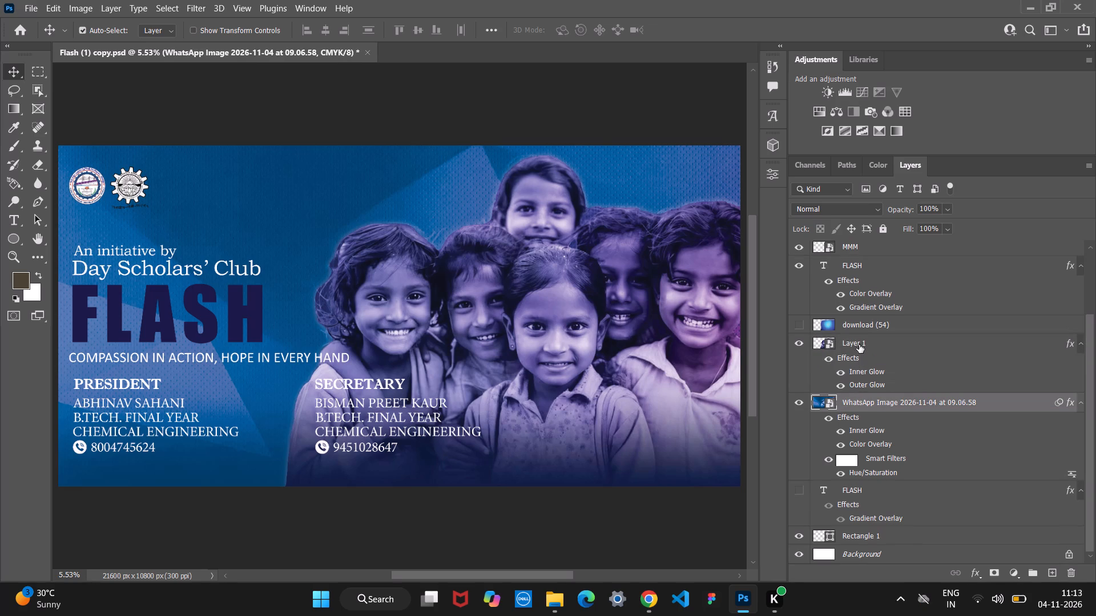
# Copy the Hue/Saturation smart filter from the WhatsApp Image background layer onto Layer 1.
pyautogui.click(859, 345)
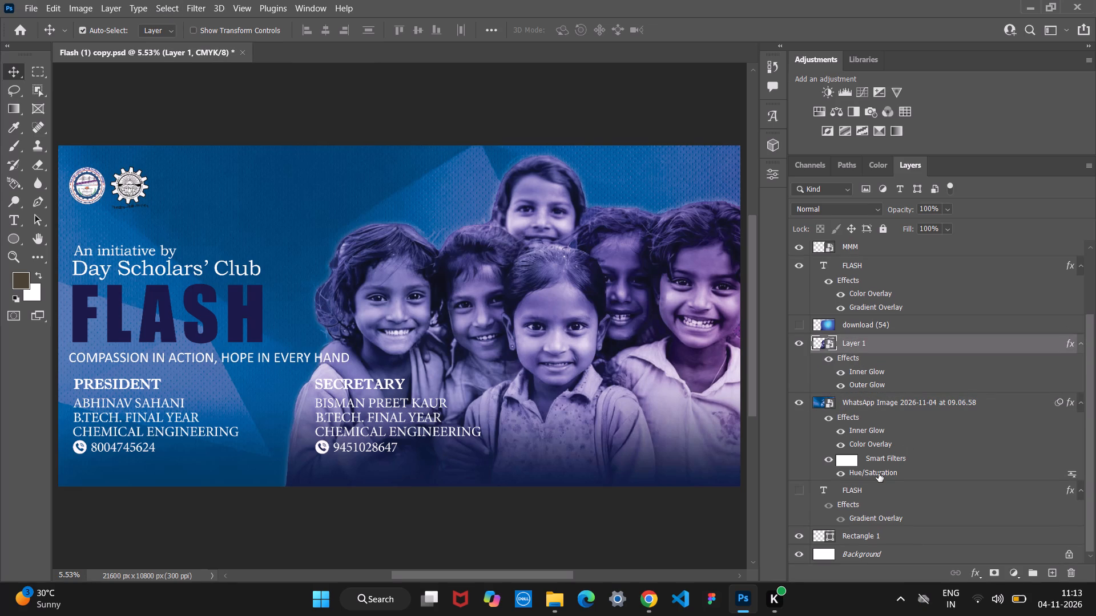
pyautogui.keyDown('alt'); pyautogui.moveTo(879, 473); pyautogui.dragTo(879, 398); pyautogui.keyUp('alt')
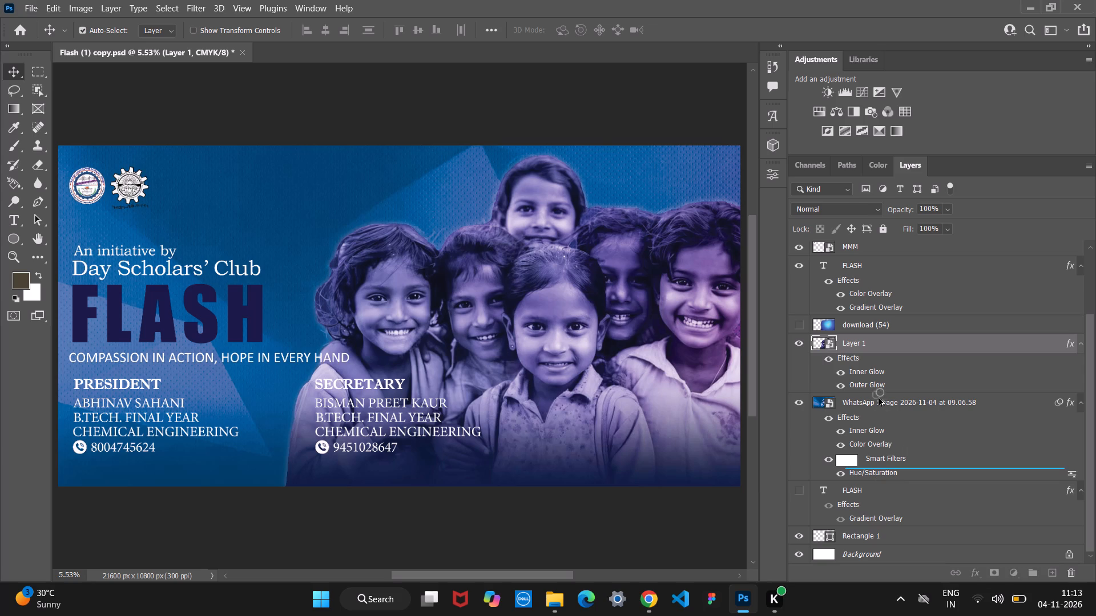
pyautogui.keyDown('alt'); pyautogui.moveTo(879, 398); pyautogui.dragTo(879, 383); pyautogui.keyUp('alt')
pyautogui.keyDown('alt'); pyautogui.moveTo(879, 383); pyautogui.dragTo(876, 382); pyautogui.keyUp('alt')
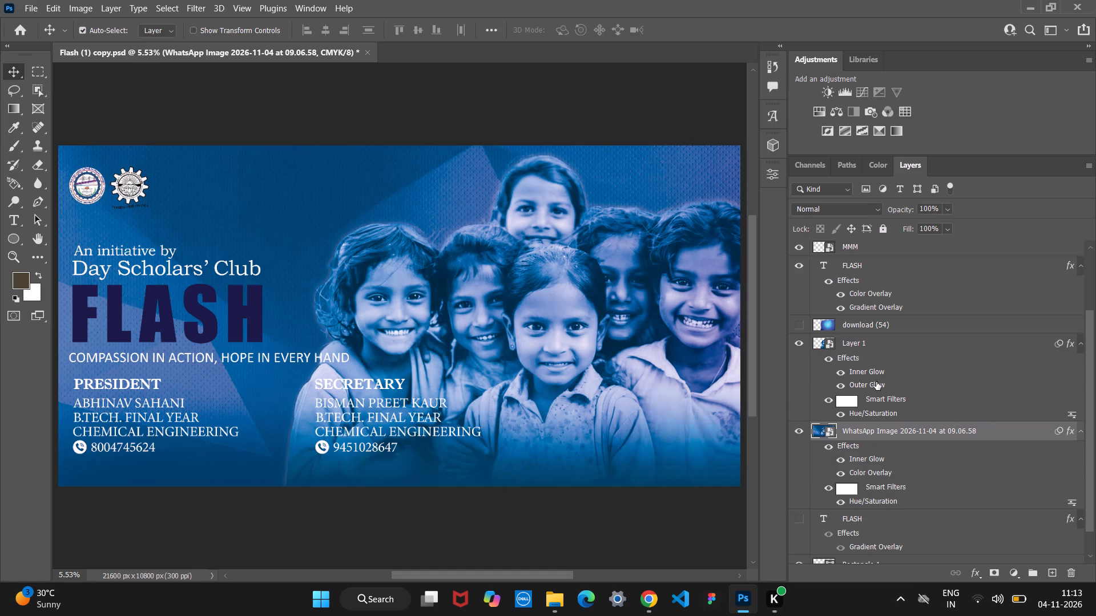
# Switch off the Smart Filters on Layer 1.
pyautogui.click(828, 398)
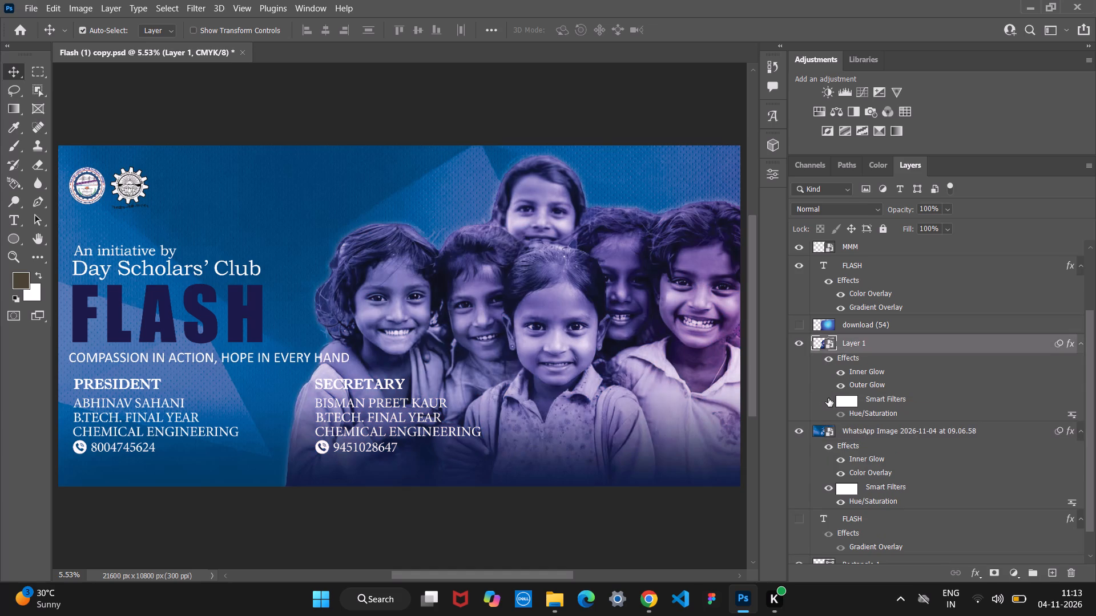
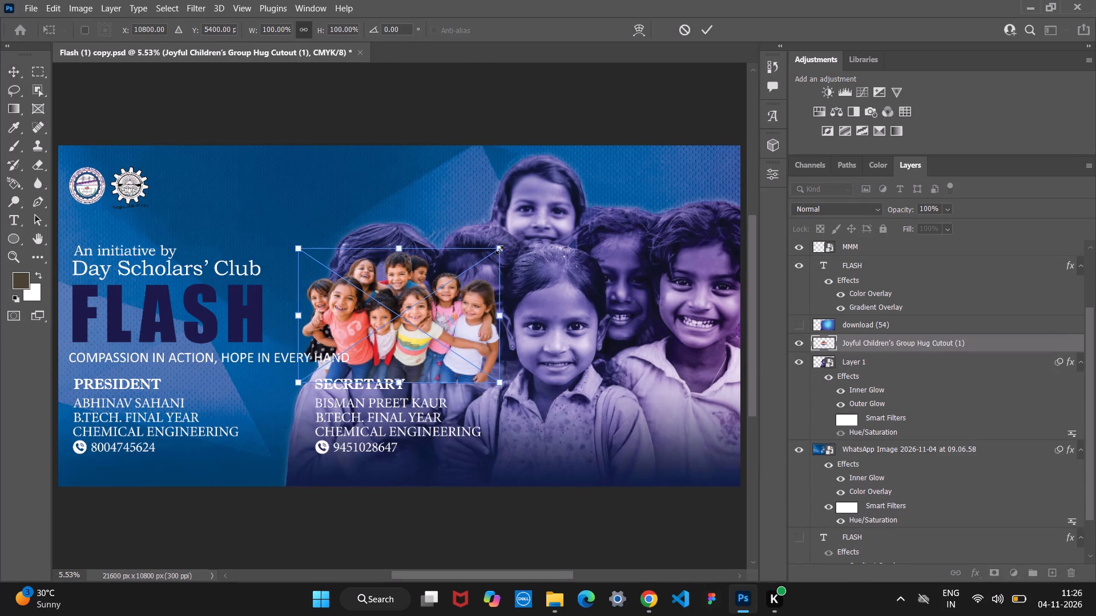
# Hide Layer 1 with the old children photo and the blue WhatsApp Image background layer beneath the placed cutout.
pyautogui.click(798, 361)
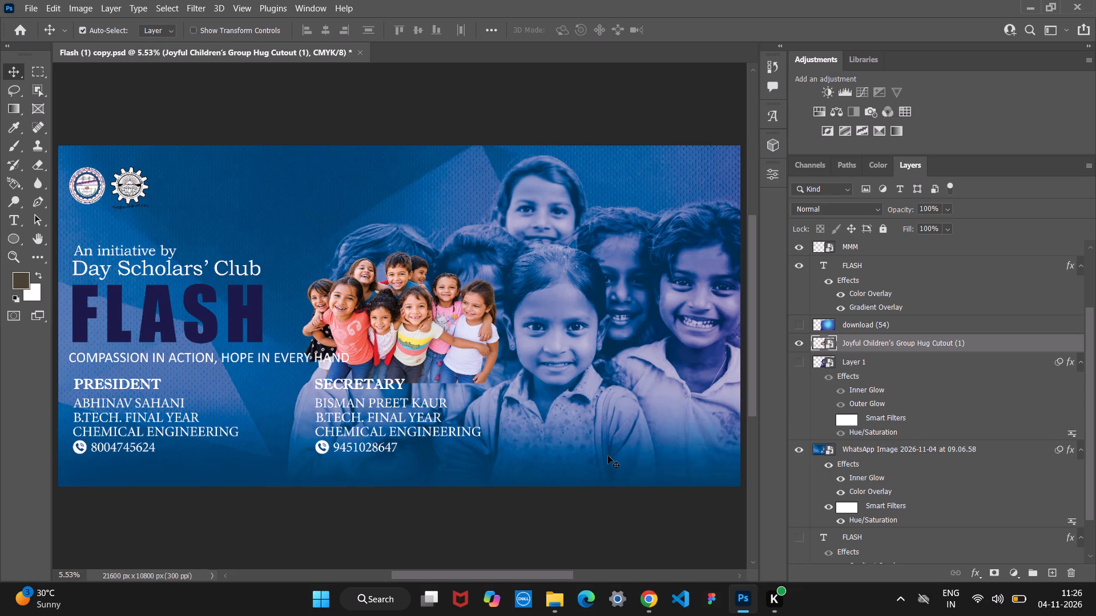
pyautogui.click(804, 448)
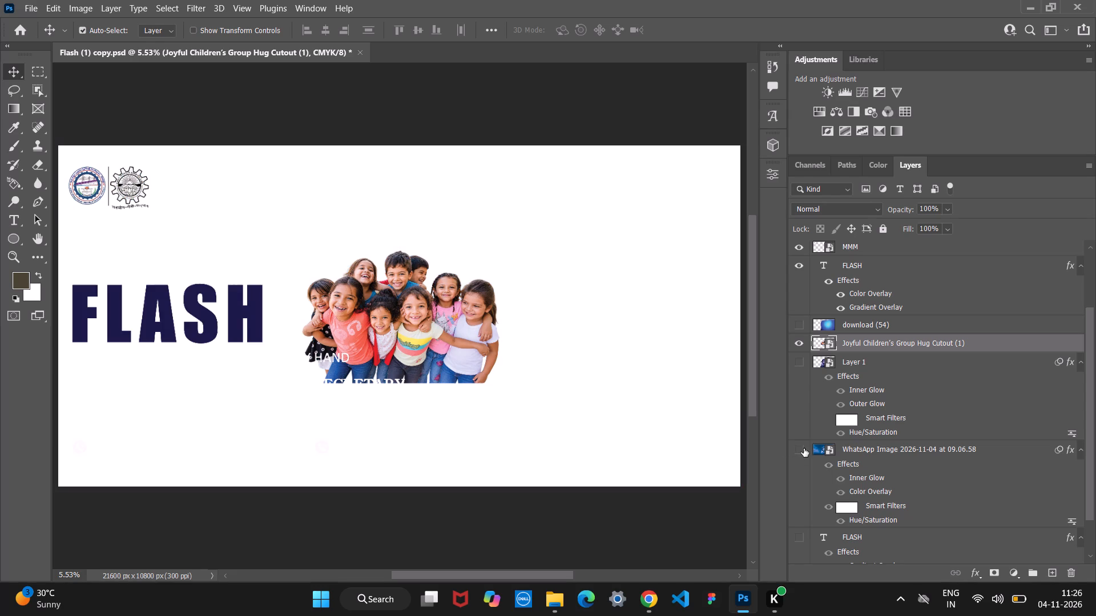
pyautogui.click(804, 448)
pyautogui.click(804, 448)
# Widen the canvas area by narrowing the docked Layers area, and fit the whole banner in the window.
pyautogui.scroll(-2, 804, 448)
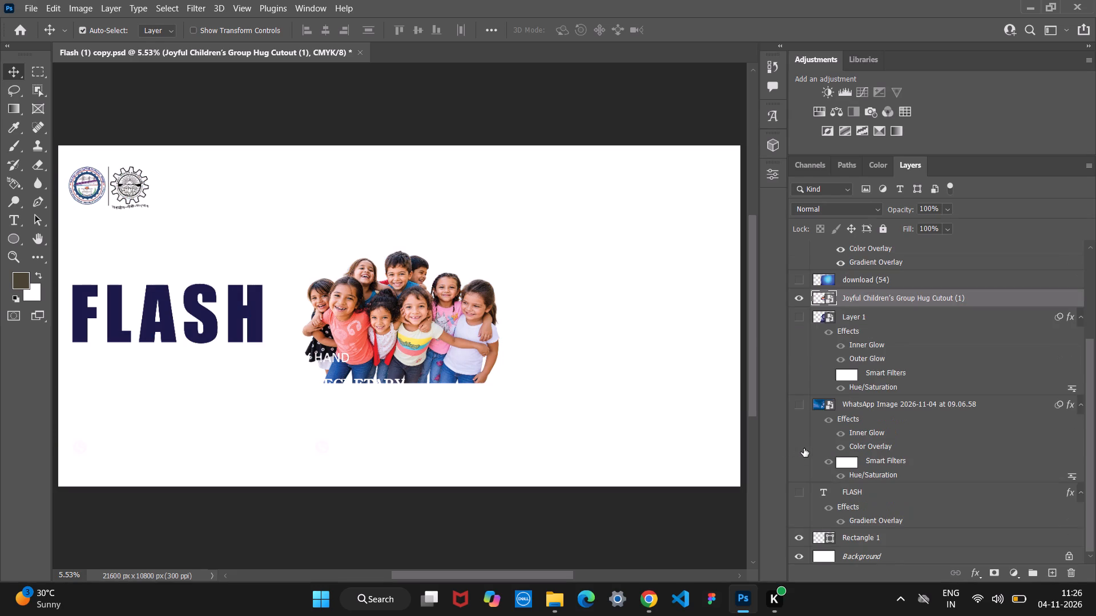
pyautogui.scroll(-3, 804, 448)
pyautogui.click(854, 536)
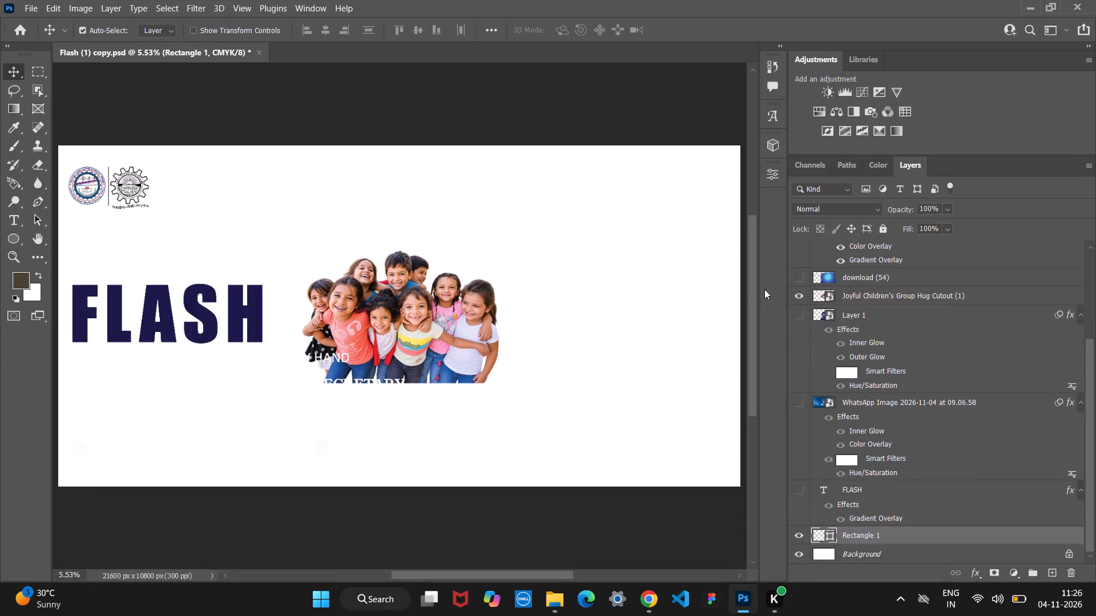
pyautogui.moveTo(759, 289); pyautogui.dragTo(817, 284)
pyautogui.moveTo(817, 284); pyautogui.dragTo(874, 290)
pyautogui.moveTo(788, 281); pyautogui.dragTo(941, 301)
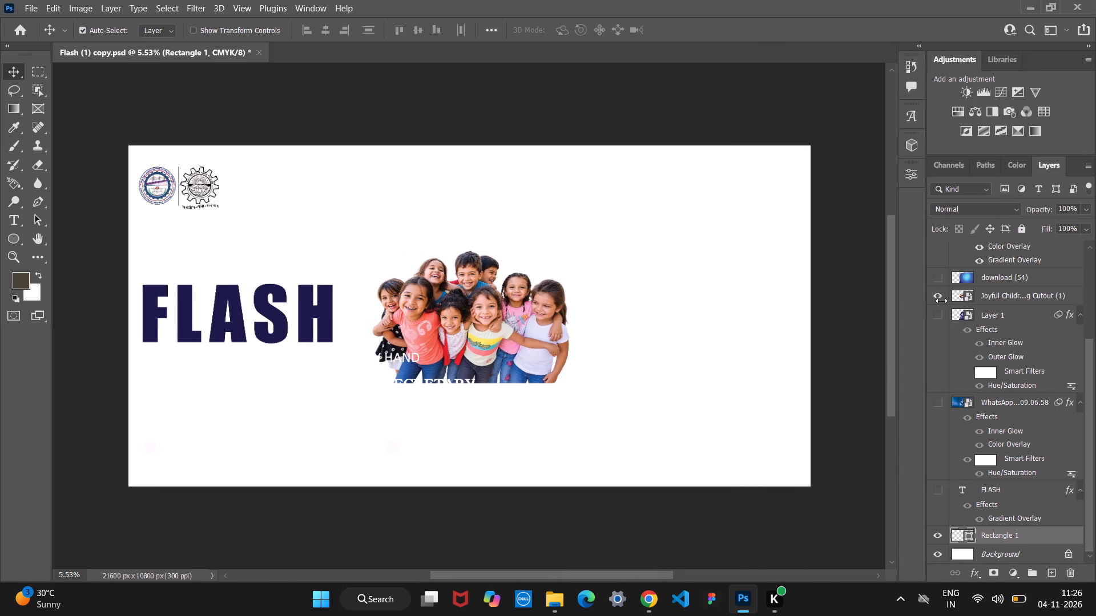
pyautogui.moveTo(941, 301); pyautogui.dragTo(930, 298)
pyautogui.press('ctrl+Insert')
pyautogui.hotkey('ctrl', '0')
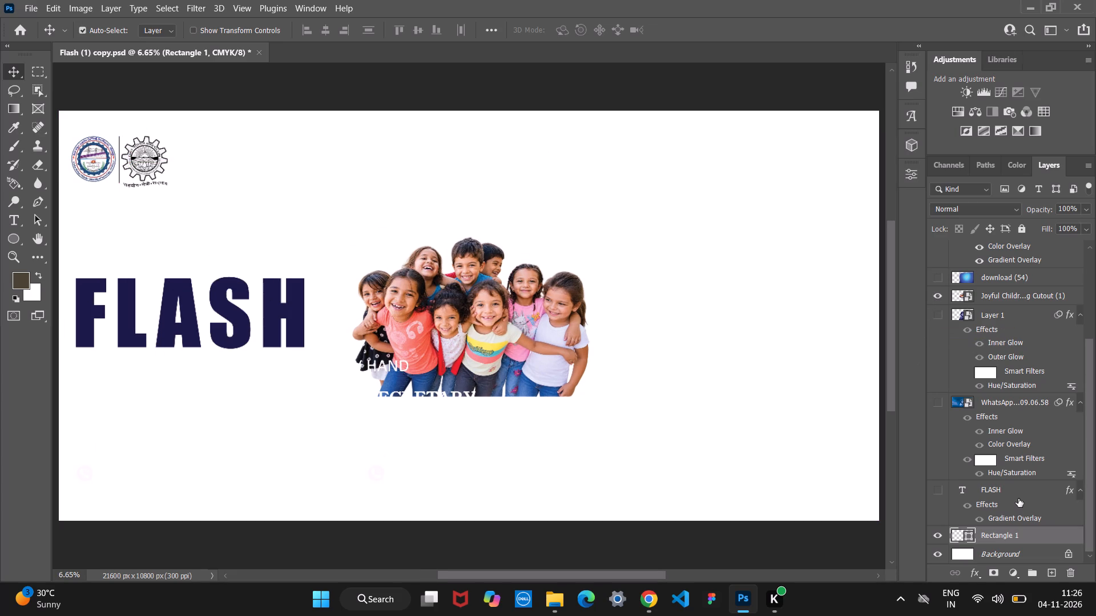
# Add a Gradient fill layer directly above the Background layer.
pyautogui.click(1016, 549)
pyautogui.click(1012, 575)
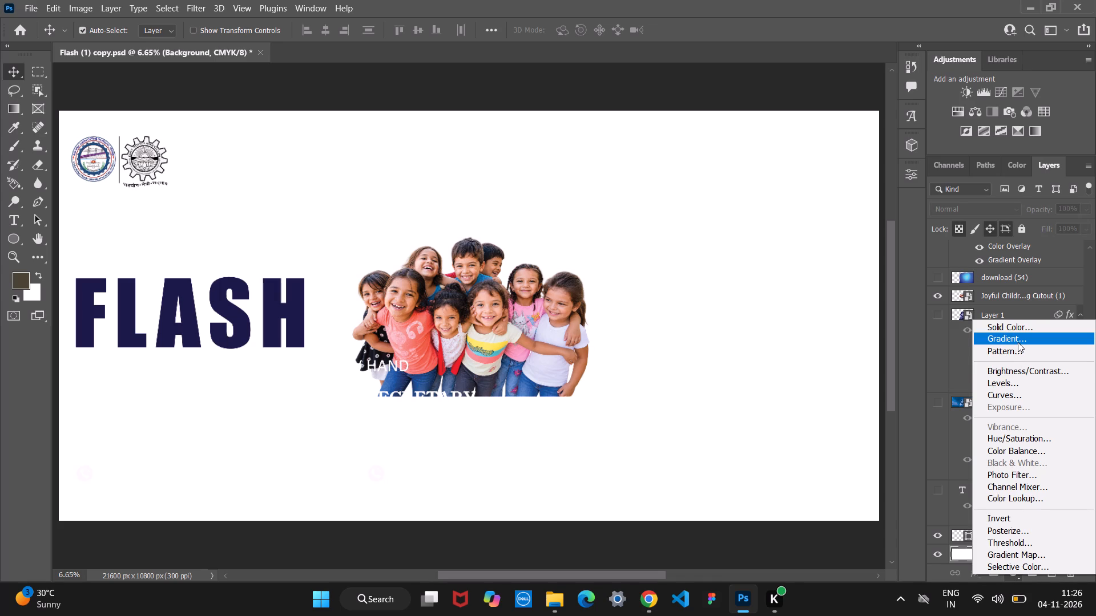
pyautogui.click(1018, 342)
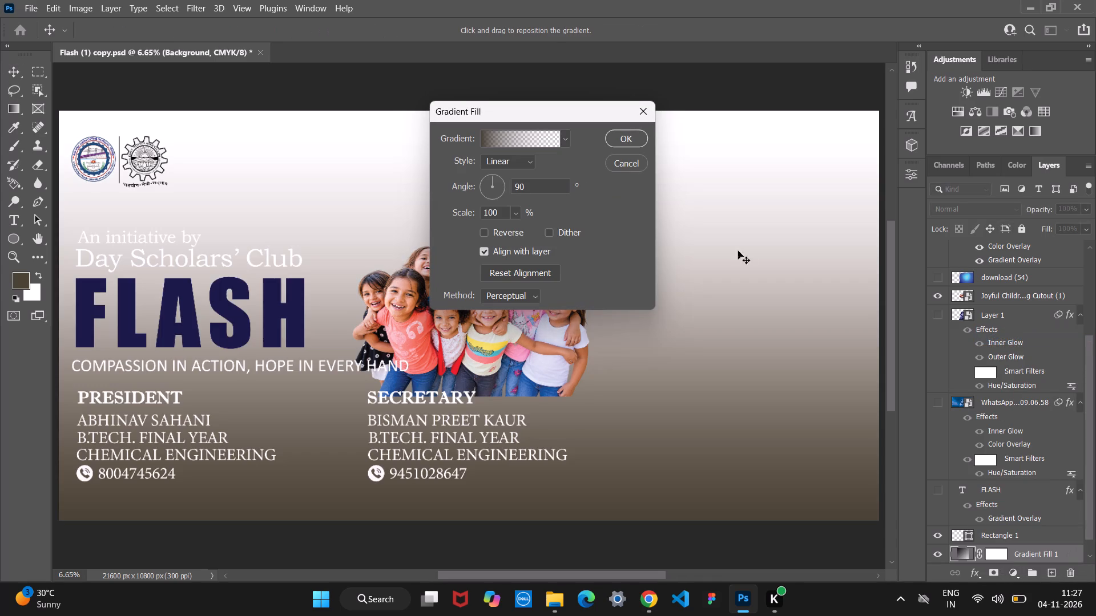
# Set the gradient's starting colour stop to medium blue 3664a3.
pyautogui.click(495, 141)
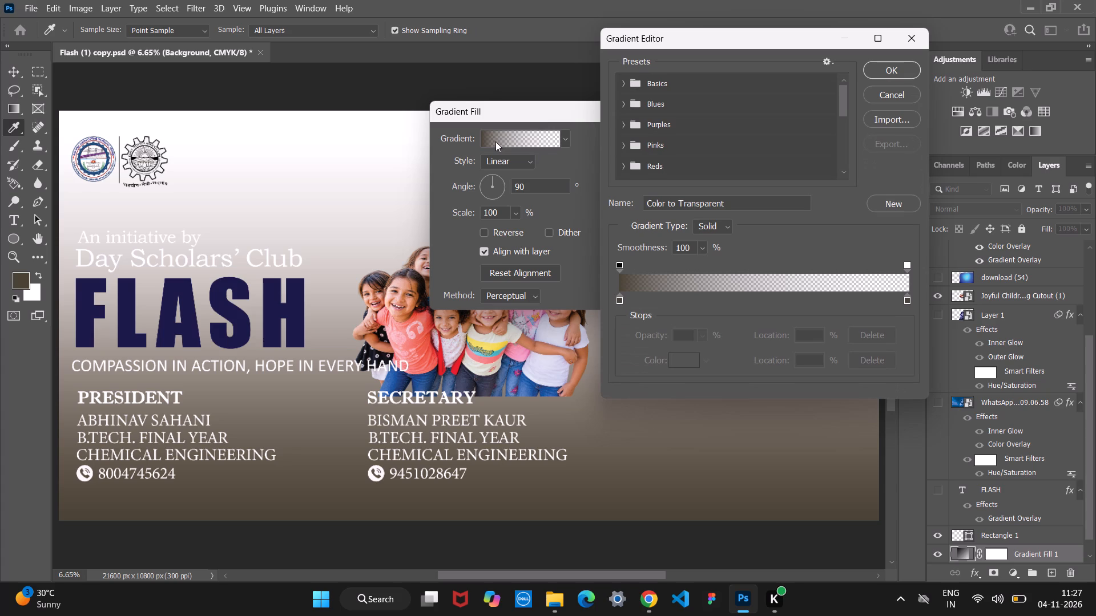
pyautogui.click(618, 301)
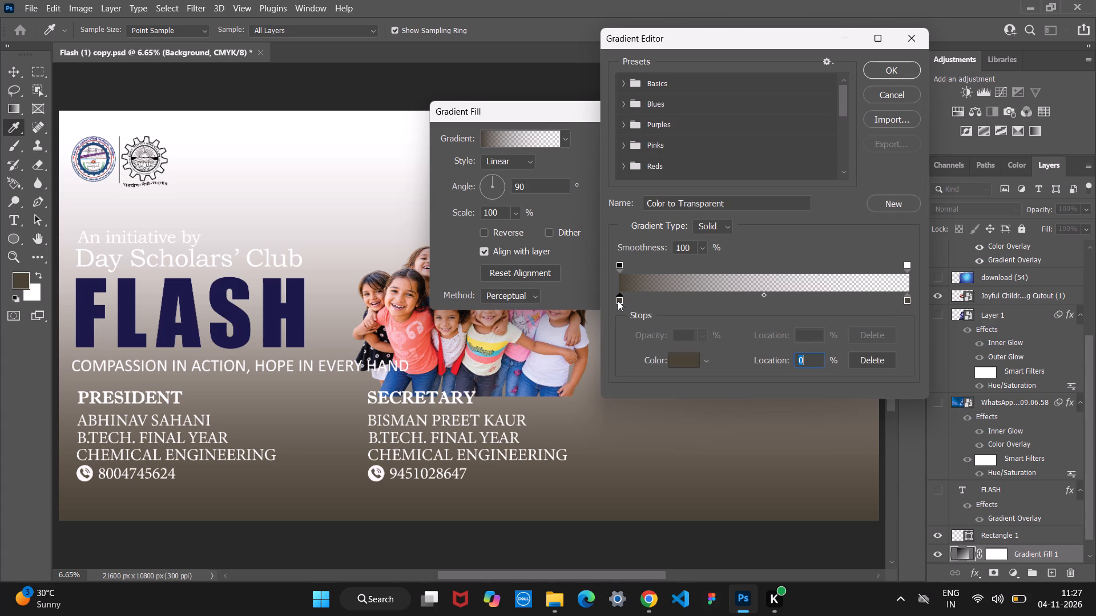
pyautogui.click(679, 358)
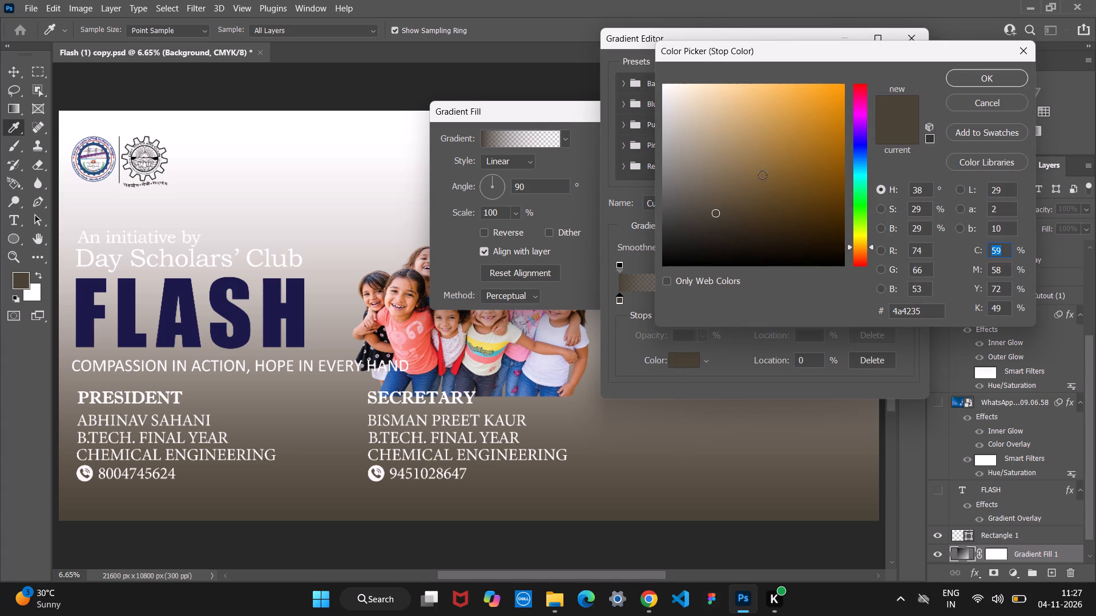
pyautogui.moveTo(859, 204); pyautogui.dragTo(858, 157)
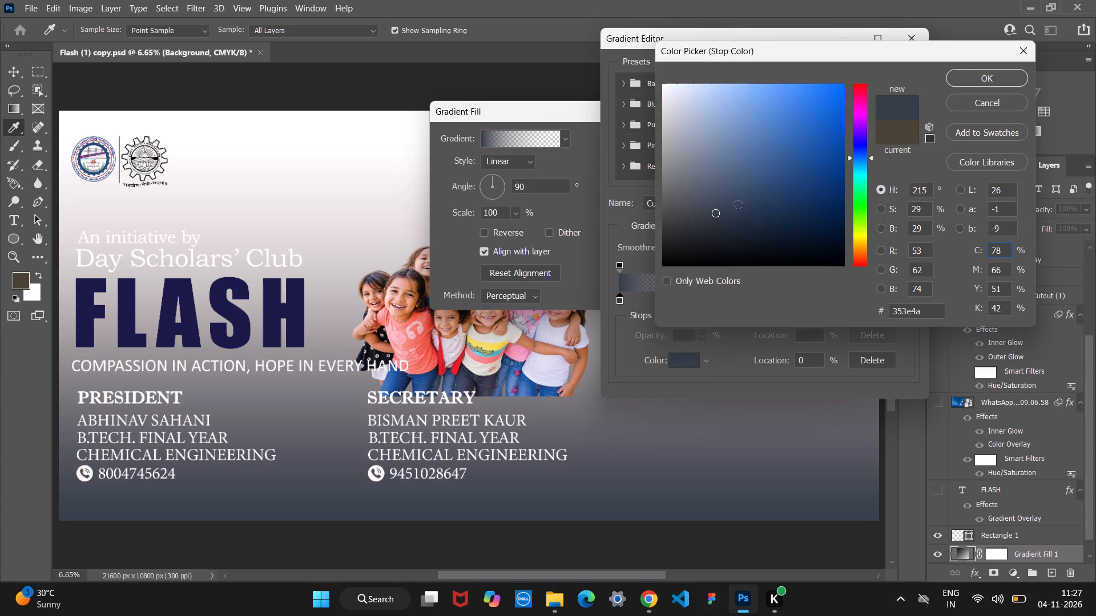
pyautogui.moveTo(738, 205); pyautogui.dragTo(746, 118)
pyautogui.moveTo(746, 118); pyautogui.dragTo(754, 122)
pyautogui.moveTo(754, 122); pyautogui.dragTo(758, 140)
pyautogui.moveTo(758, 140); pyautogui.dragTo(774, 140)
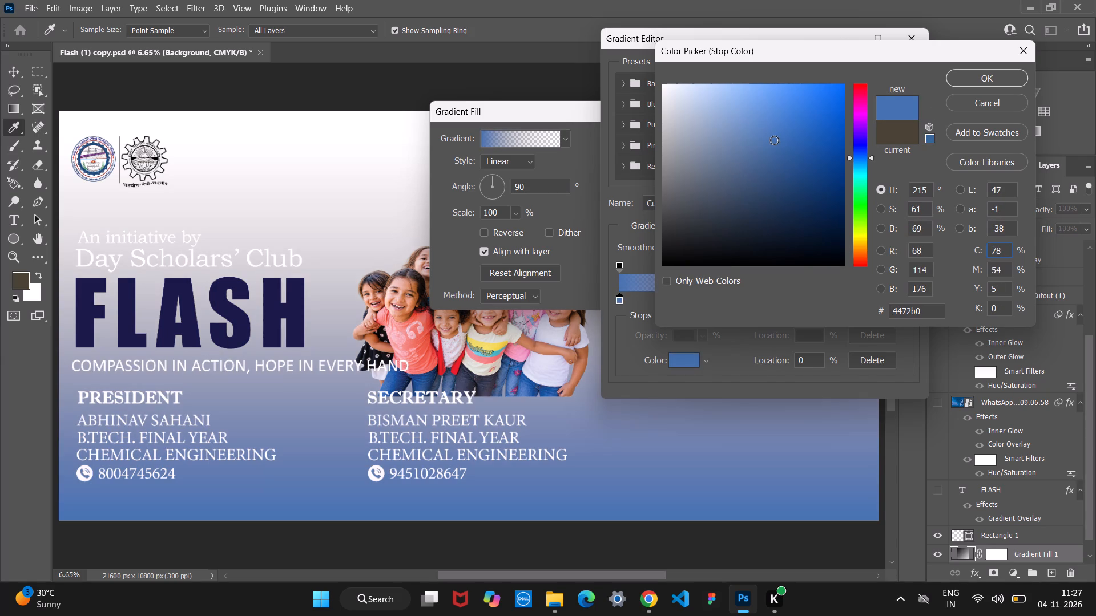
pyautogui.click(774, 140)
pyautogui.moveTo(775, 143); pyautogui.dragTo(784, 149)
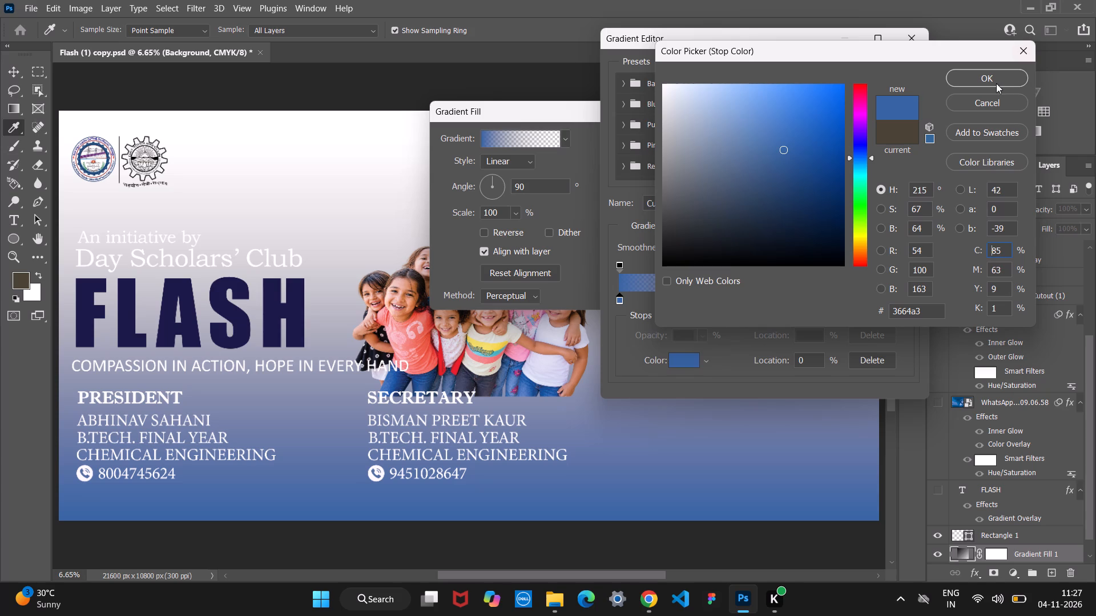
pyautogui.click(994, 76)
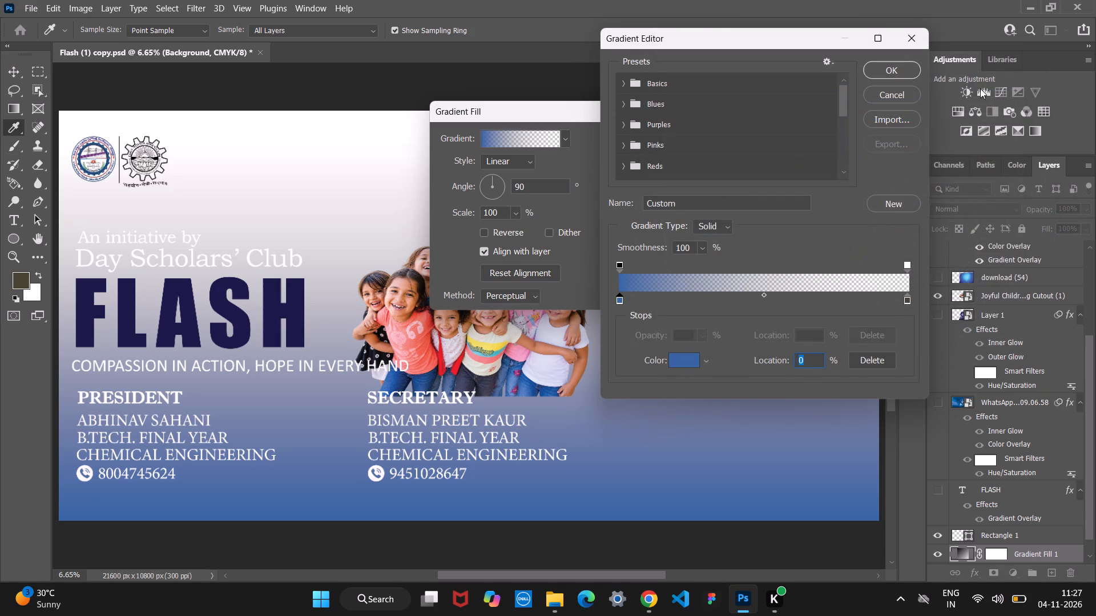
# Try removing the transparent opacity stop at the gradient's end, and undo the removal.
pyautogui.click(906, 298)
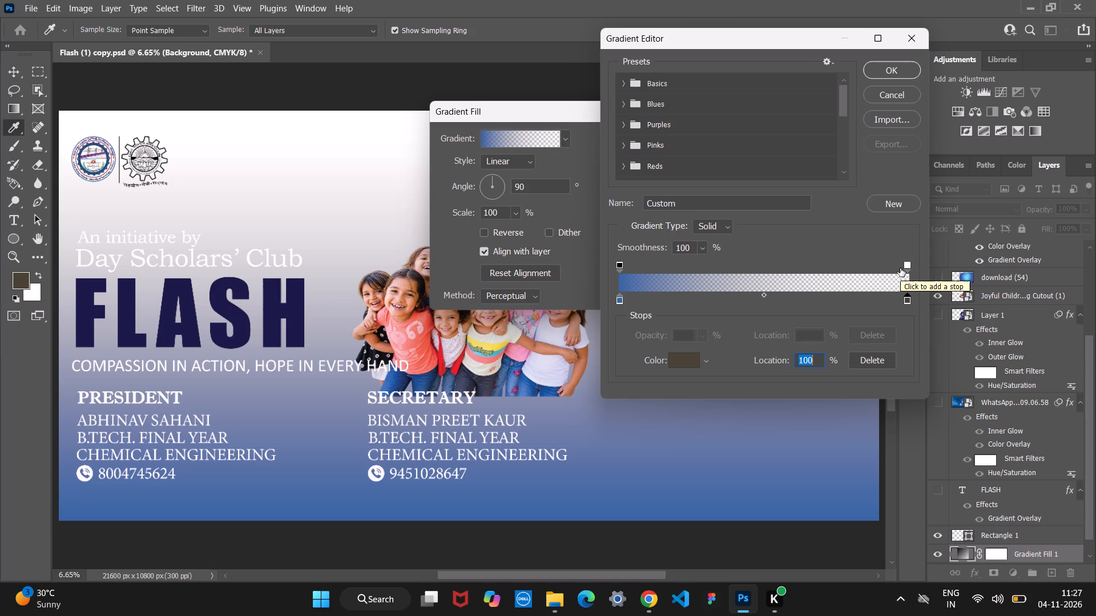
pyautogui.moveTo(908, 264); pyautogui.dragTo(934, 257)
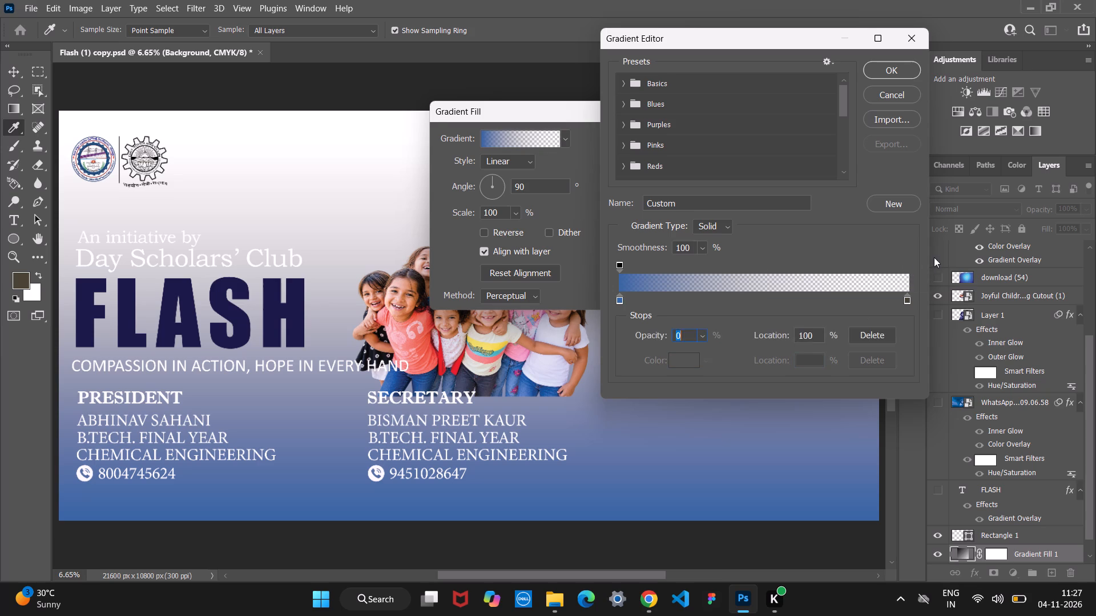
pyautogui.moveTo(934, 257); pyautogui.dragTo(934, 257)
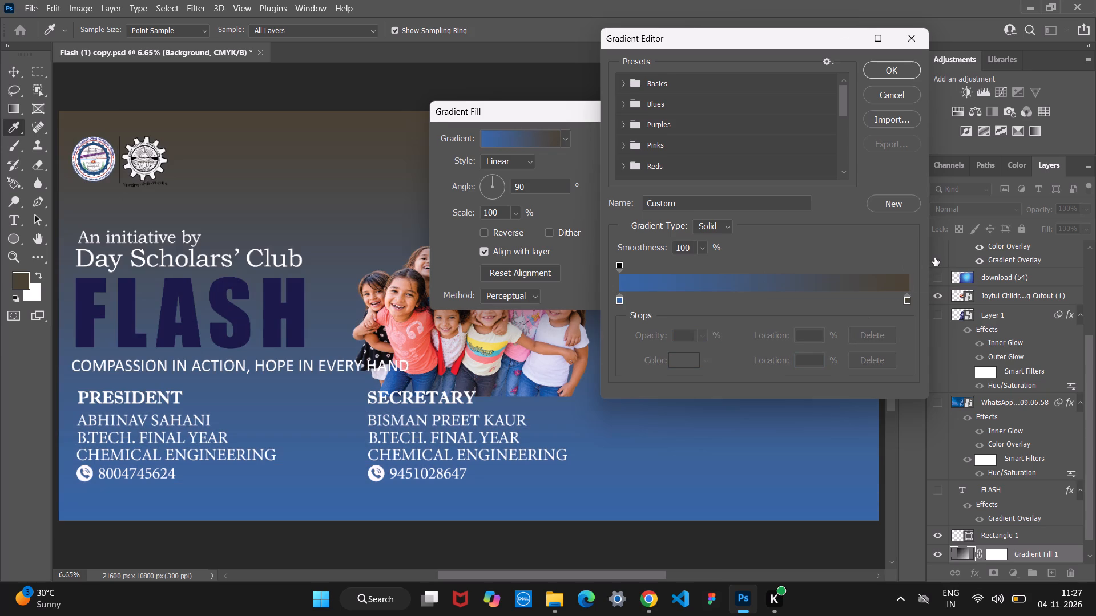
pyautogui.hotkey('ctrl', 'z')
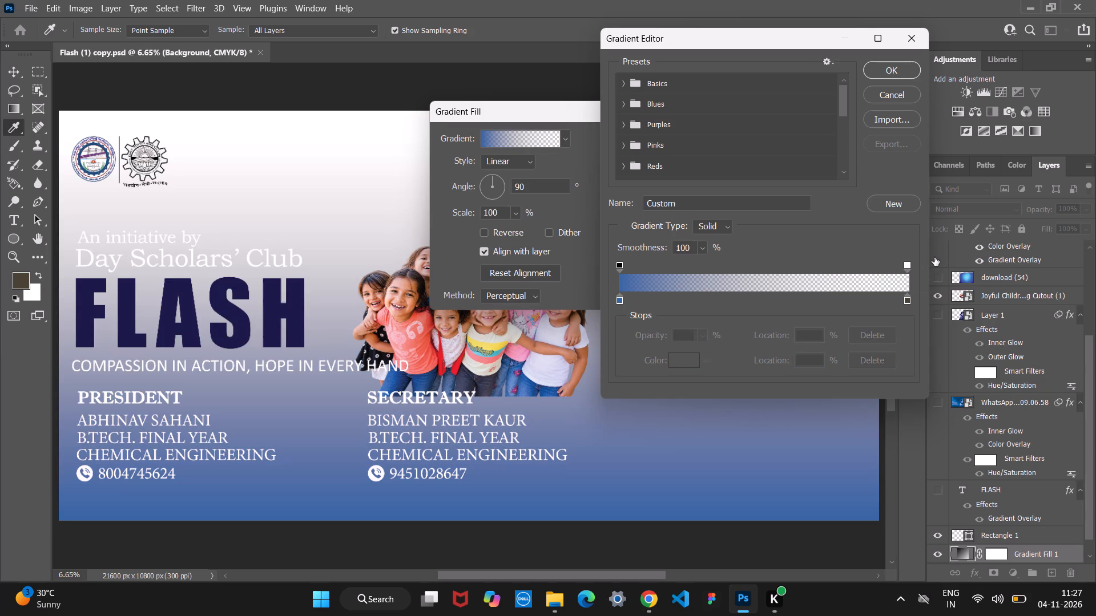
# Set the opacity stop at the gradient's end to 100% and accept the edited gradient.
pyautogui.click(907, 265)
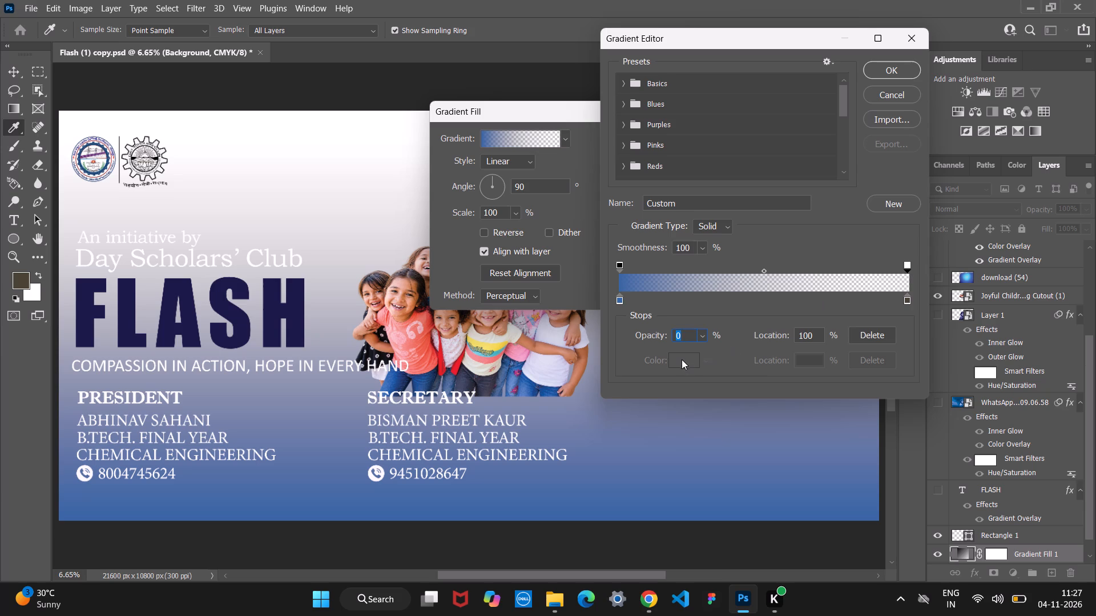
pyautogui.press('BackSpace')
pyautogui.write('100')
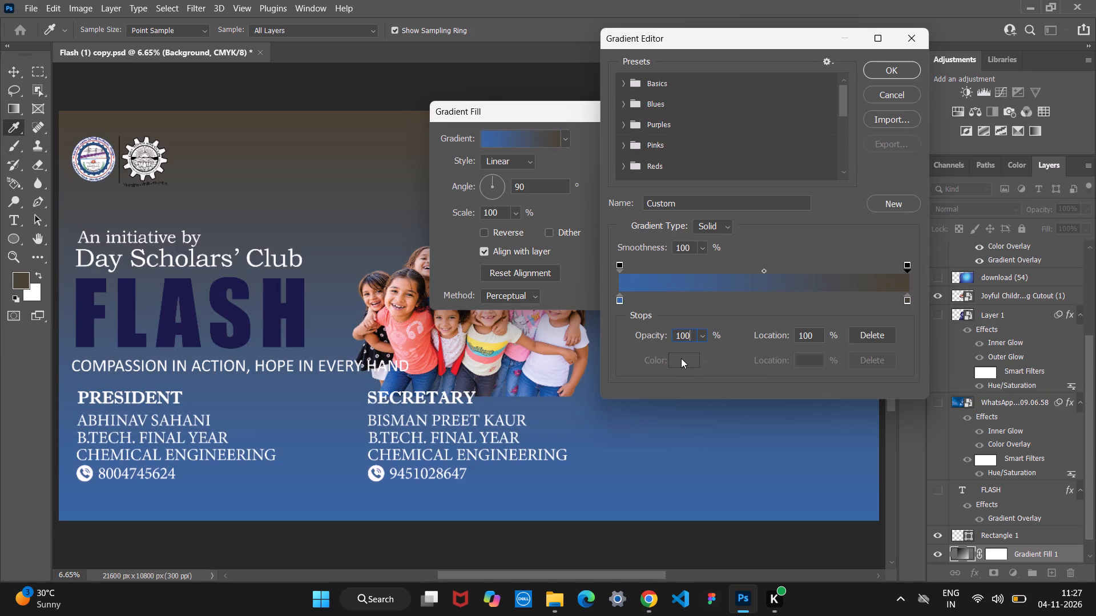
pyautogui.press('Return')
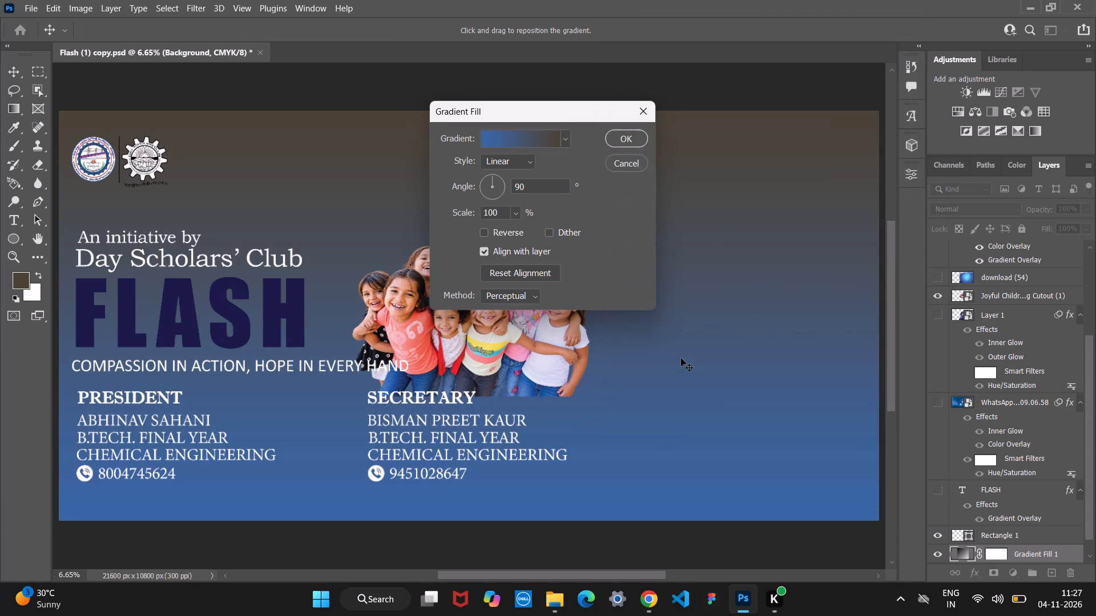
# Reopen the gradient for editing and set its end colour stop to light blue accbf6.
pyautogui.click(532, 133)
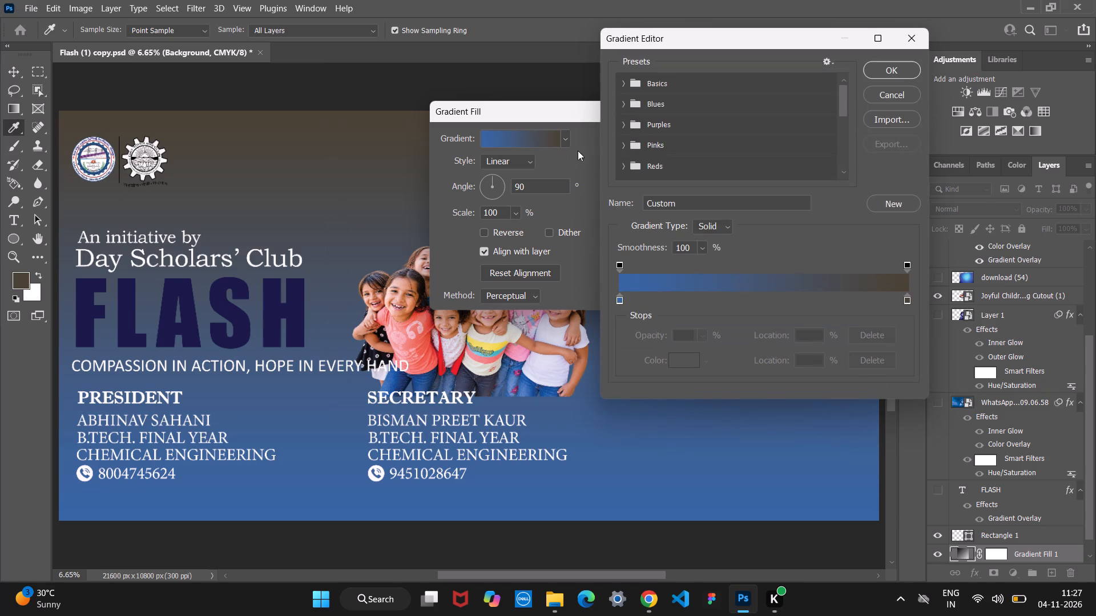
pyautogui.click(909, 299)
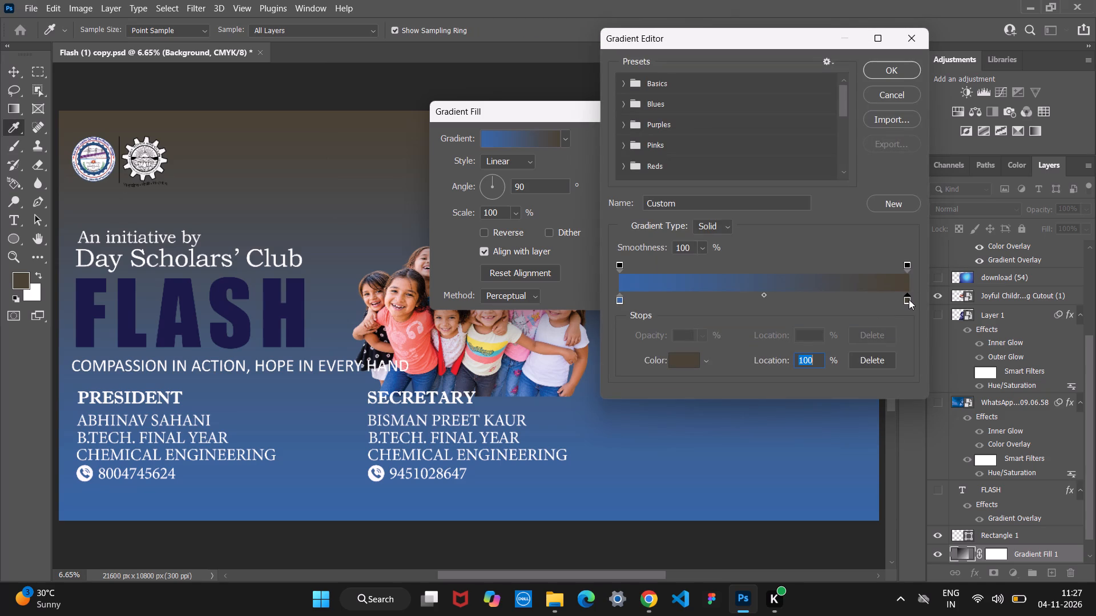
pyautogui.click(909, 299)
pyautogui.click(682, 360)
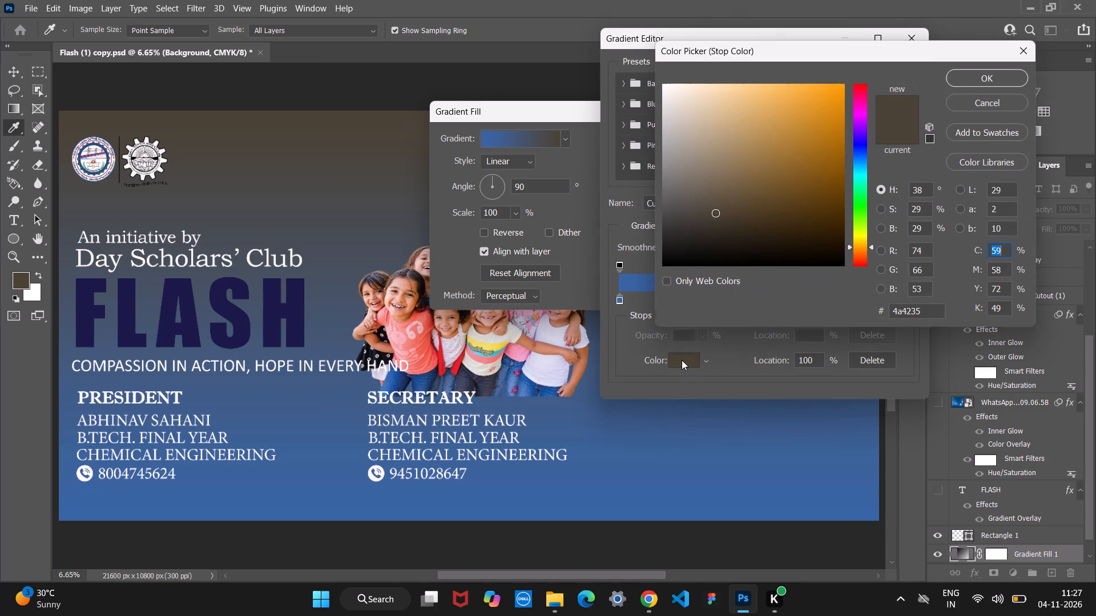
pyautogui.click(313, 472)
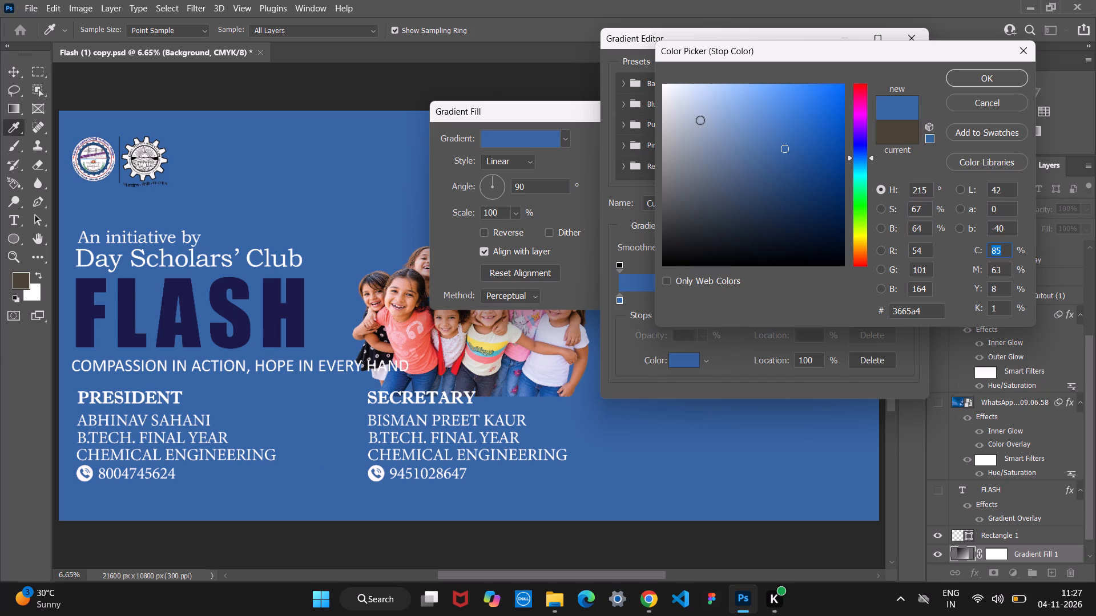
pyautogui.click(728, 94)
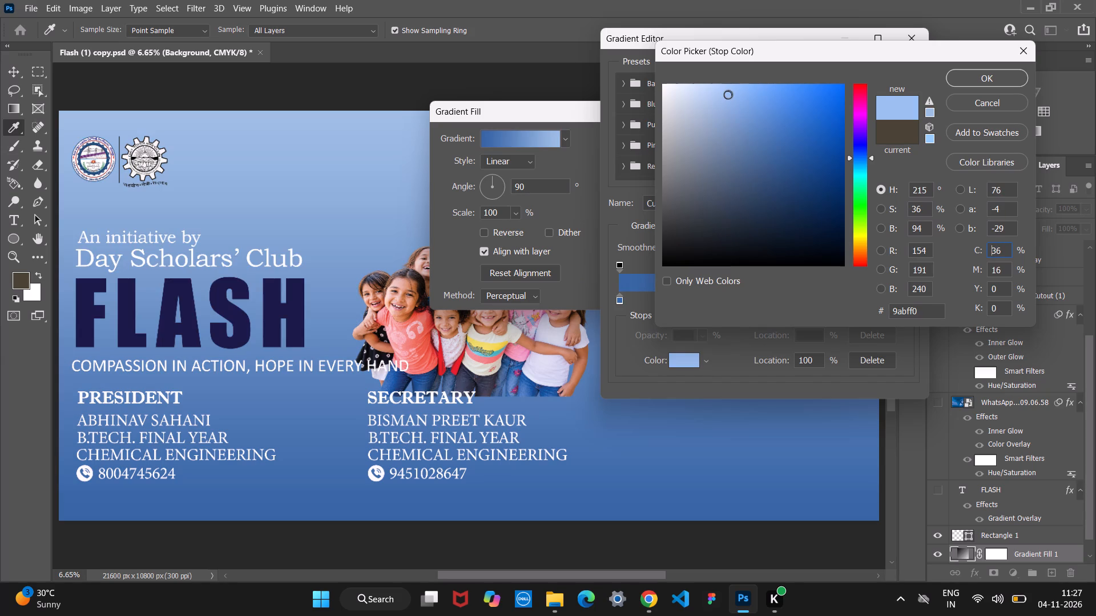
pyautogui.moveTo(728, 94); pyautogui.dragTo(718, 90)
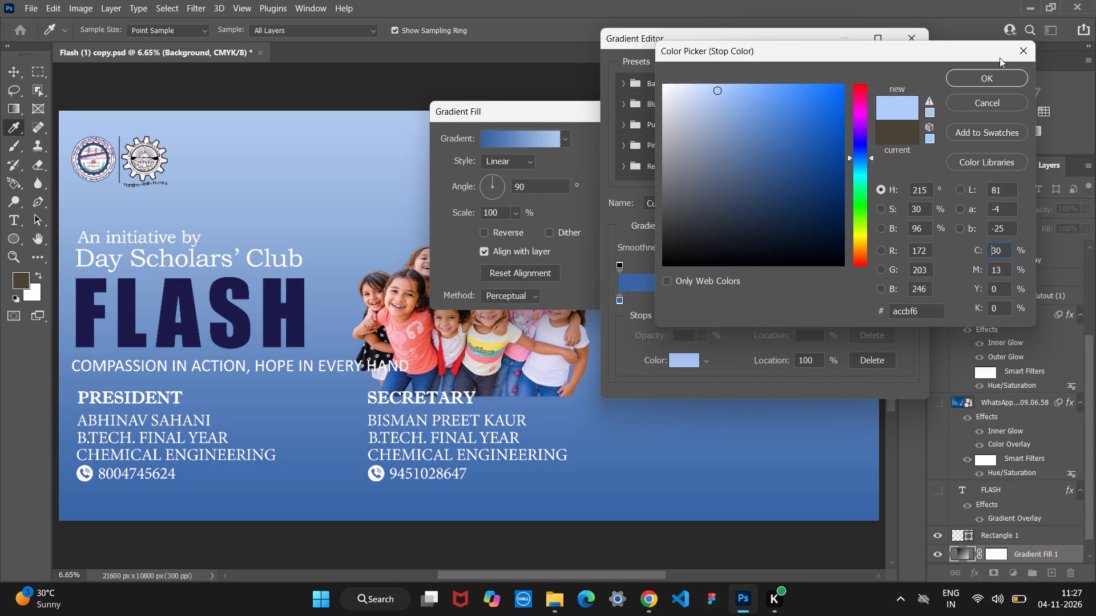
pyautogui.click(995, 73)
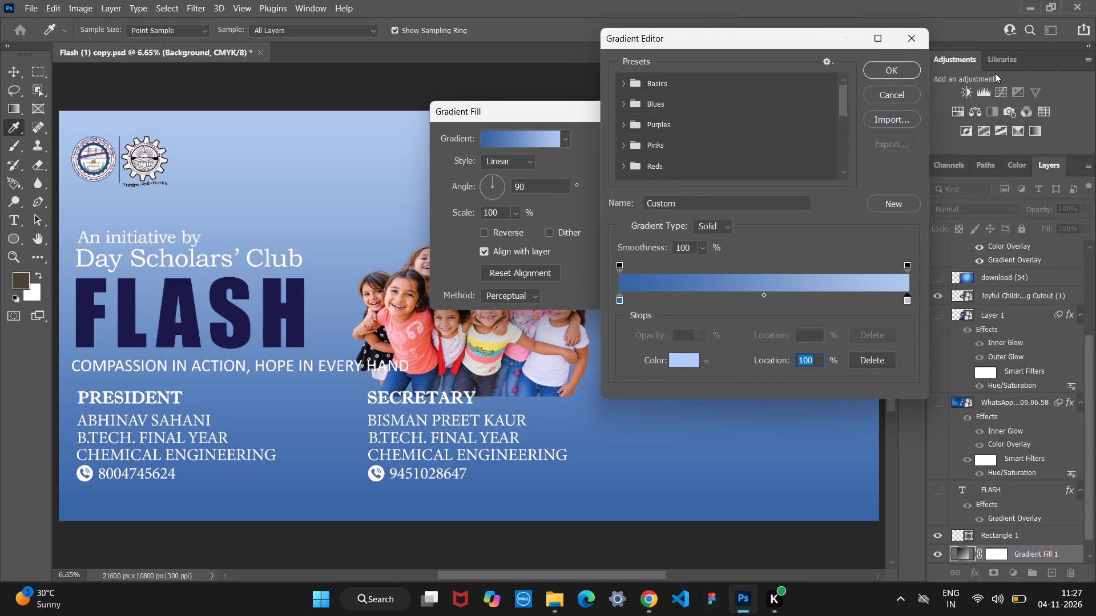
# Accept the edited gradient, then change the gradient fill's style to Radial and reverse its colours.
pyautogui.click(896, 68)
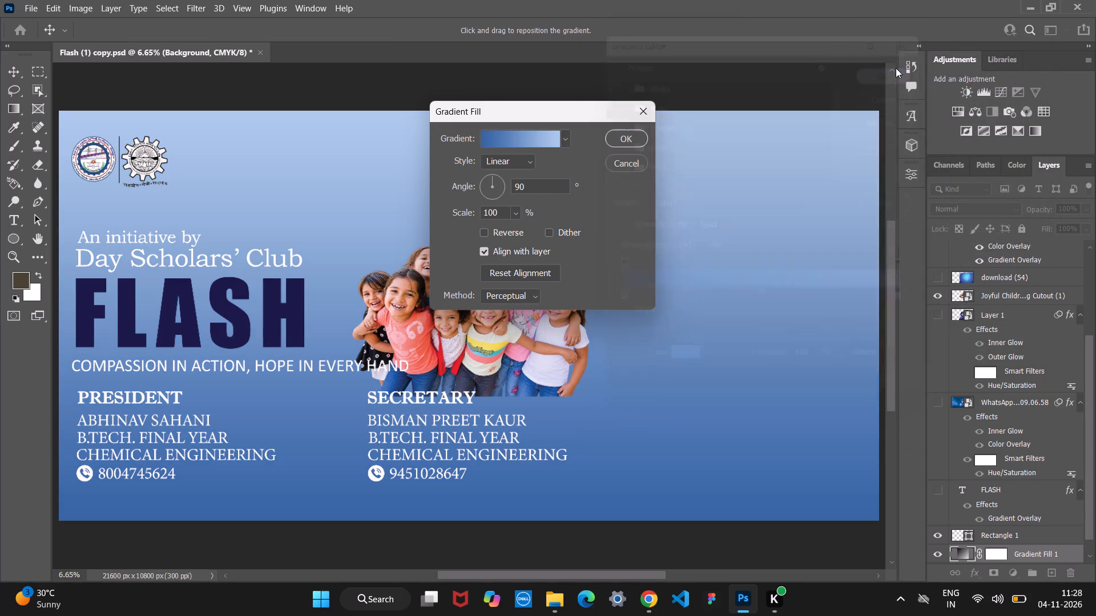
pyautogui.click(521, 163)
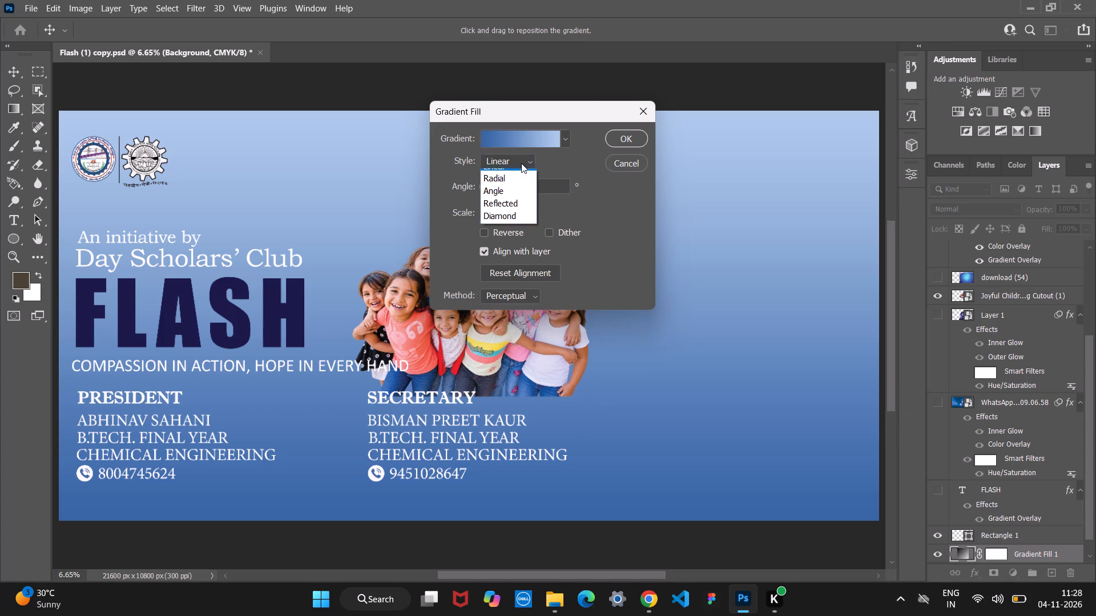
pyautogui.click(519, 188)
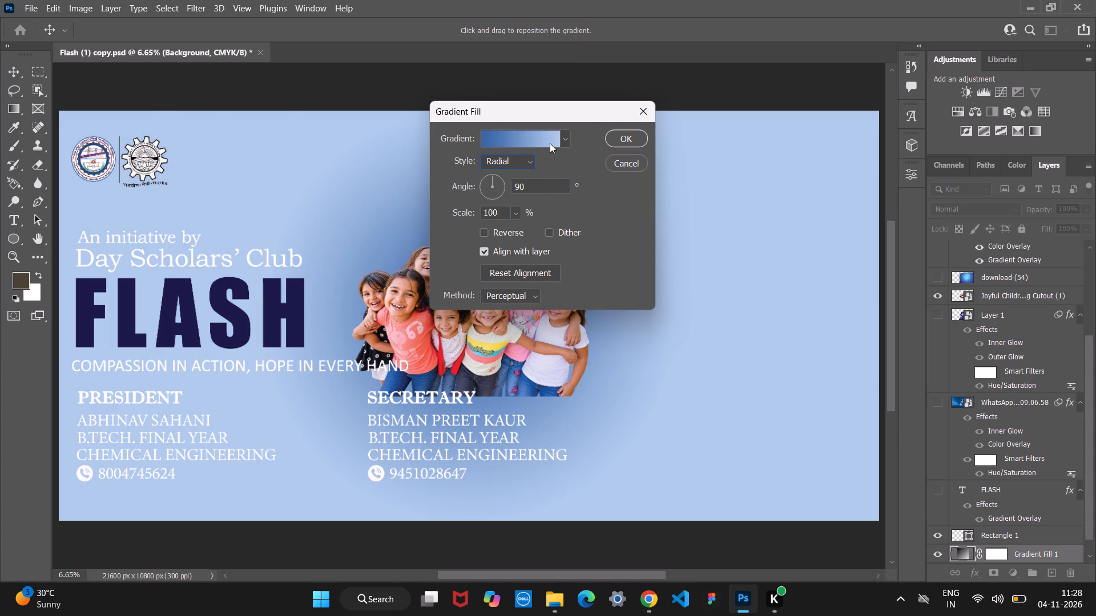
pyautogui.moveTo(589, 111); pyautogui.dragTo(1039, 167)
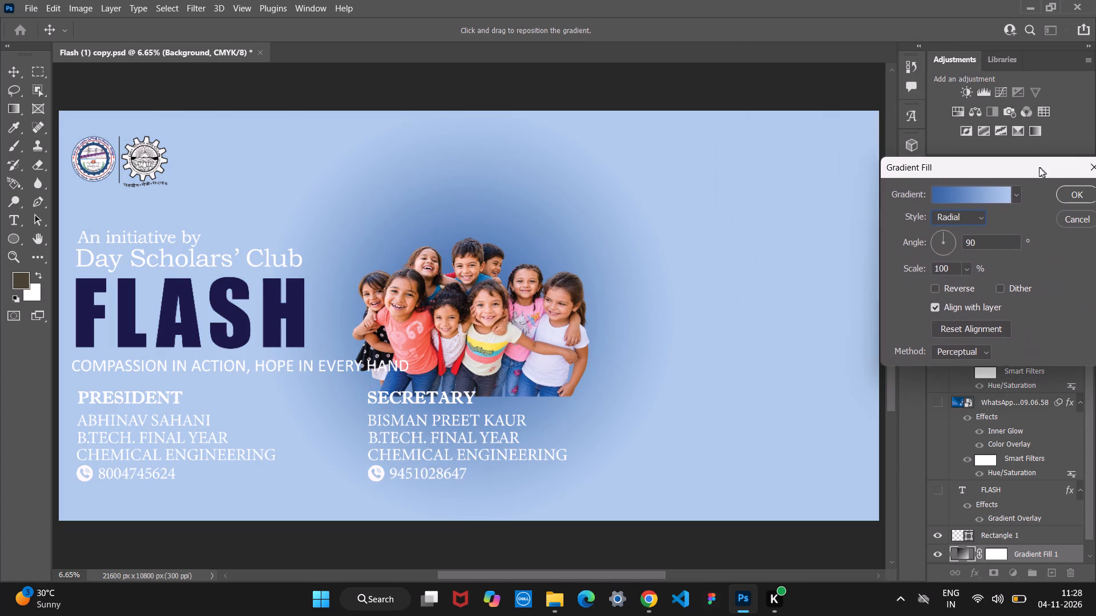
pyautogui.moveTo(1039, 167); pyautogui.dragTo(972, 145)
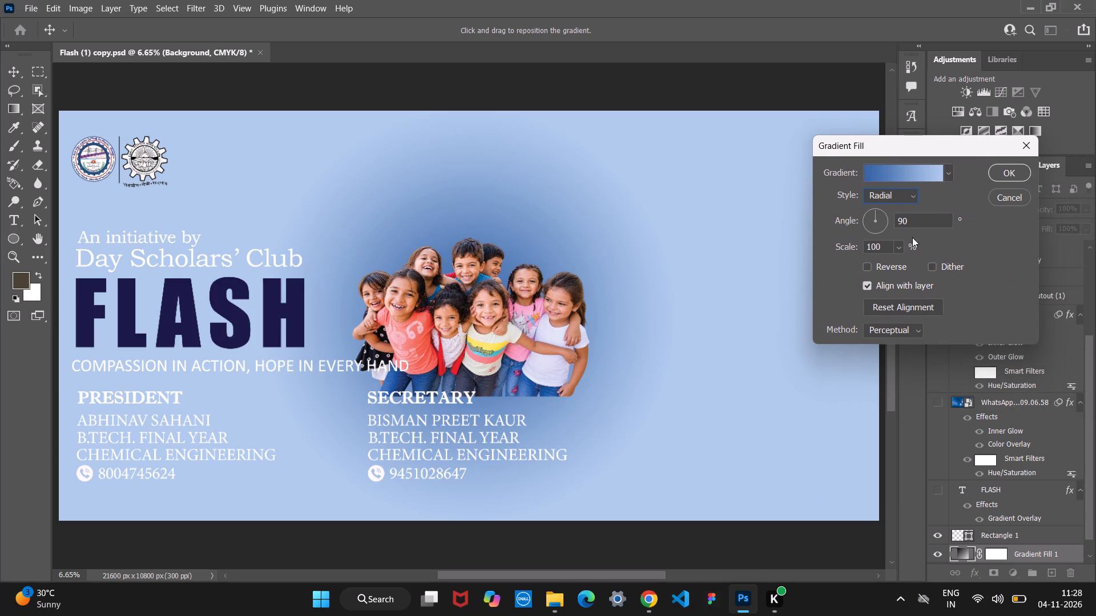
pyautogui.click(866, 265)
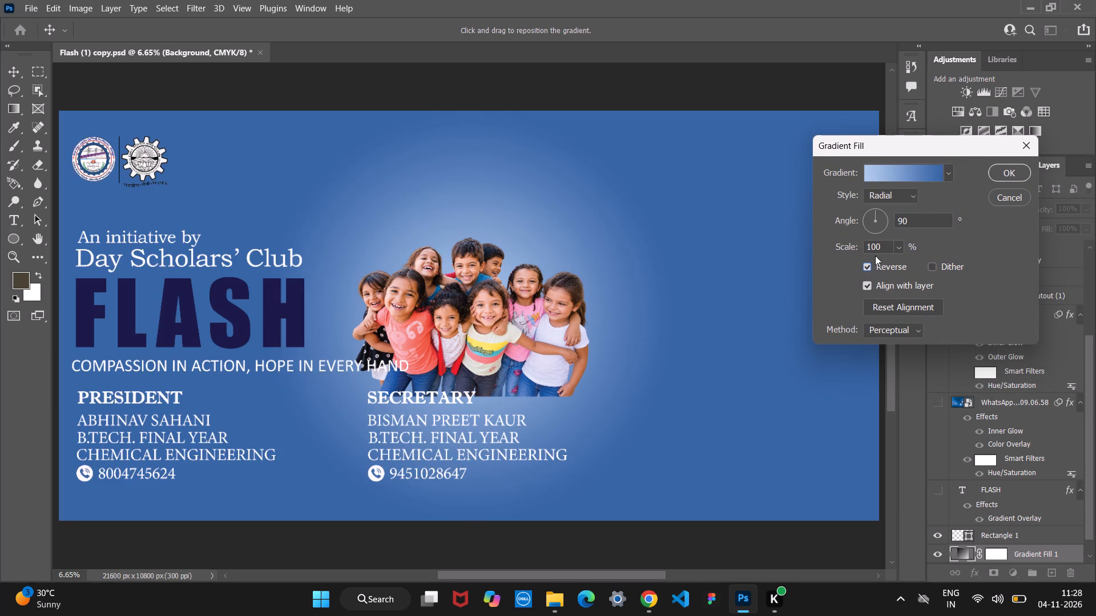
# Try a scale of 150% for the radial gradient fill, and settle on 200%.
pyautogui.click(885, 247)
pyautogui.press('BackSpace')
pyautogui.press('BackSpace')
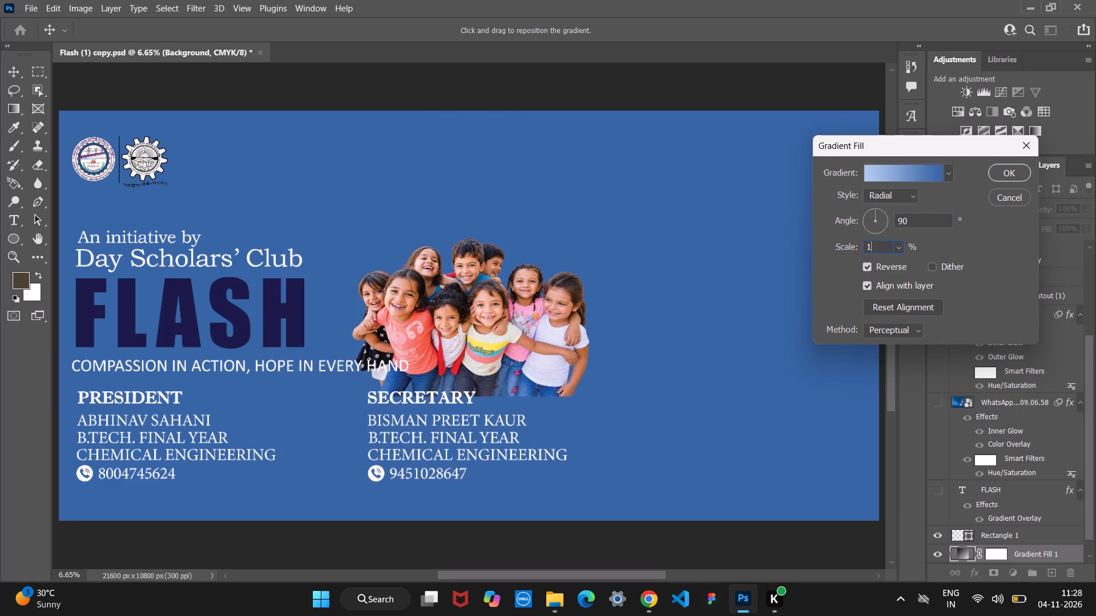
pyautogui.write('50')
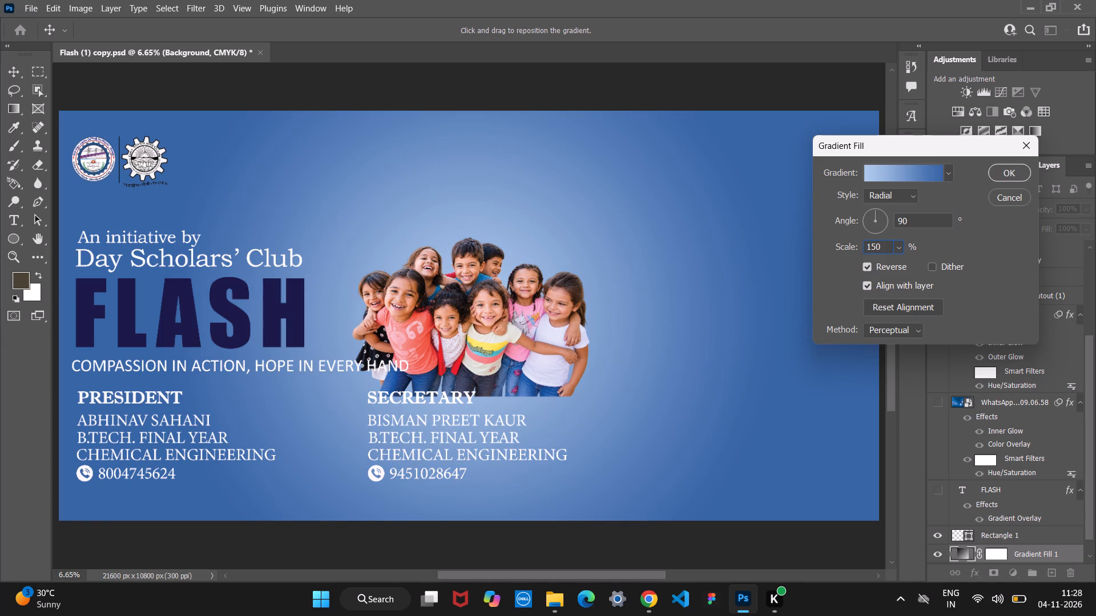
pyautogui.press('BackSpace')
pyautogui.press('BackSpace')
pyautogui.press('BackSpace')
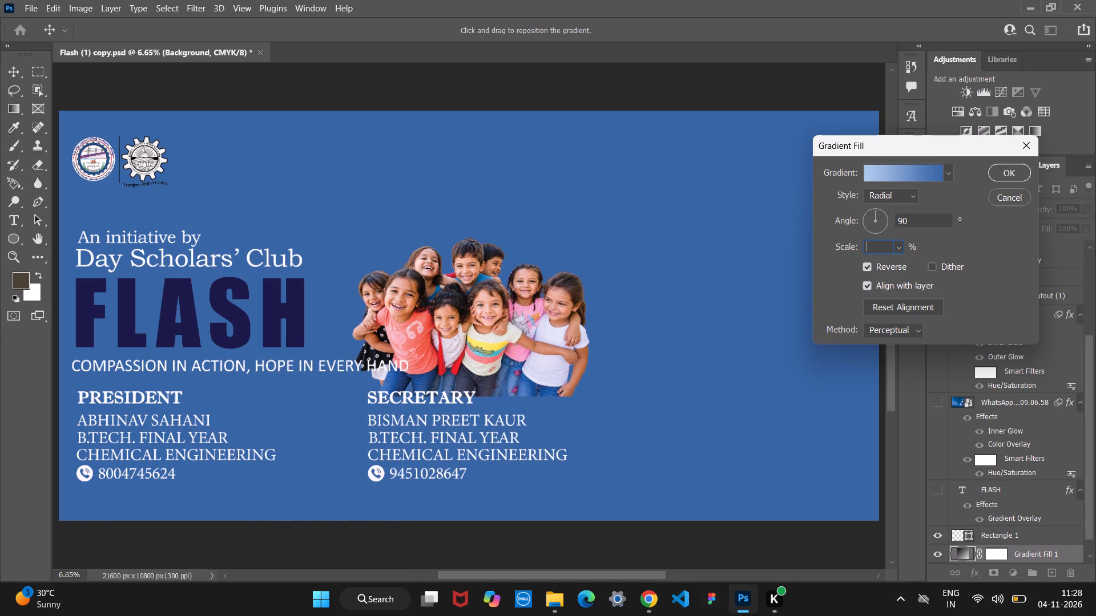
pyautogui.write('200')
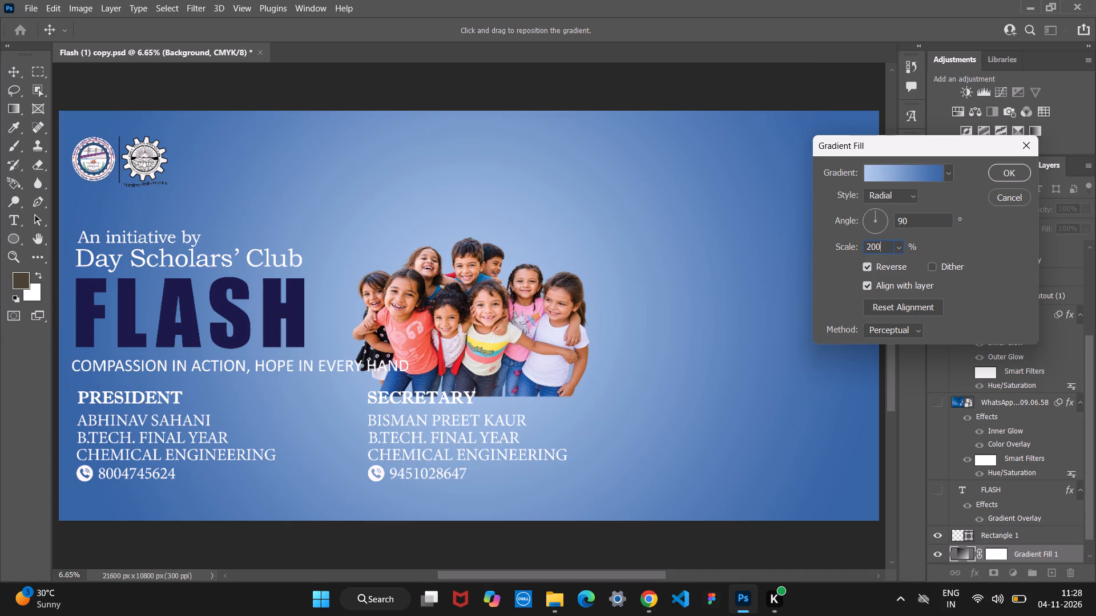
# Reopen the gradient for editing, set its starting colour stop to brighter blue 2067c8, and copy that hex code.
pyautogui.click(918, 175)
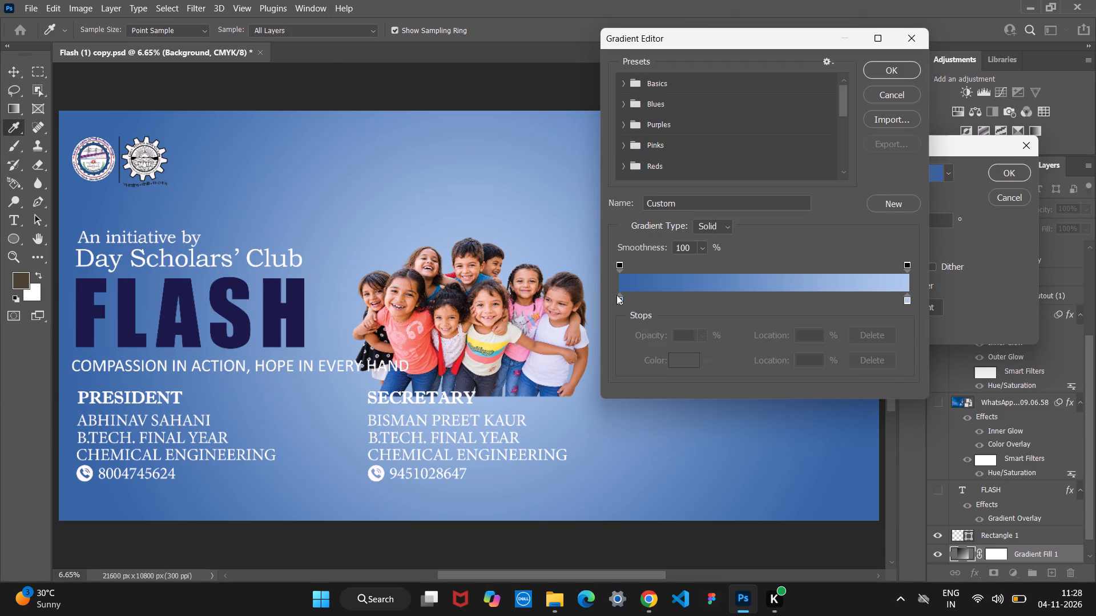
pyautogui.click(618, 298)
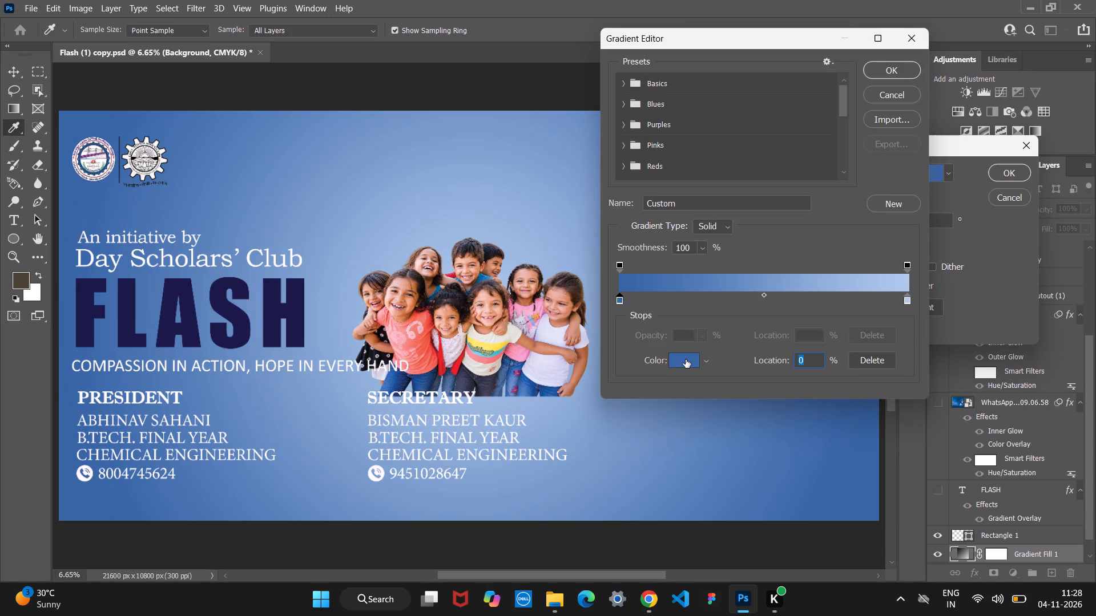
pyautogui.click(686, 359)
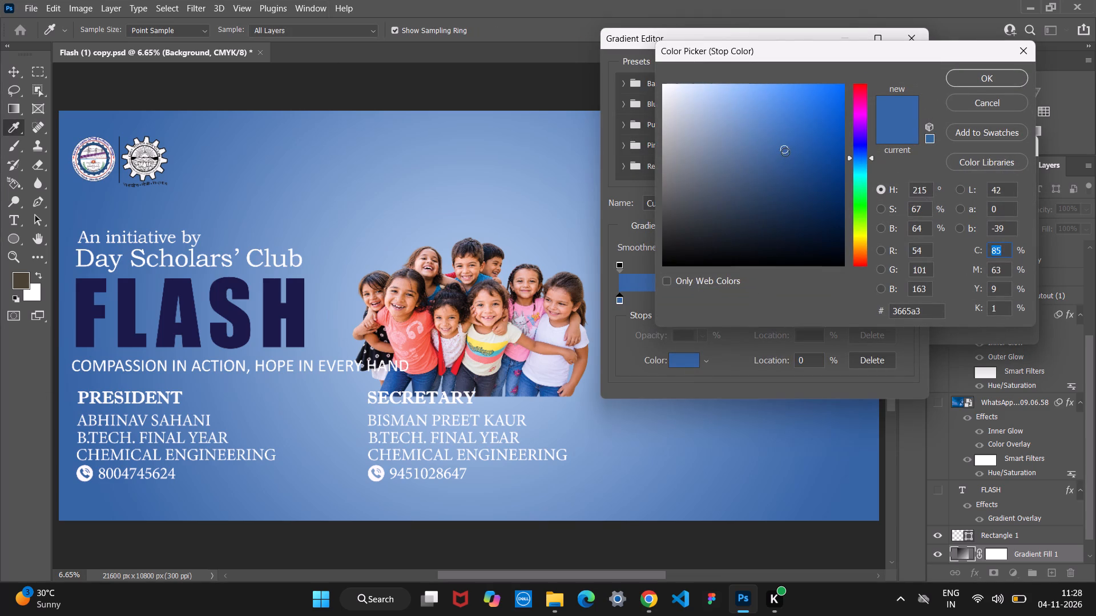
pyautogui.moveTo(785, 152); pyautogui.dragTo(810, 168)
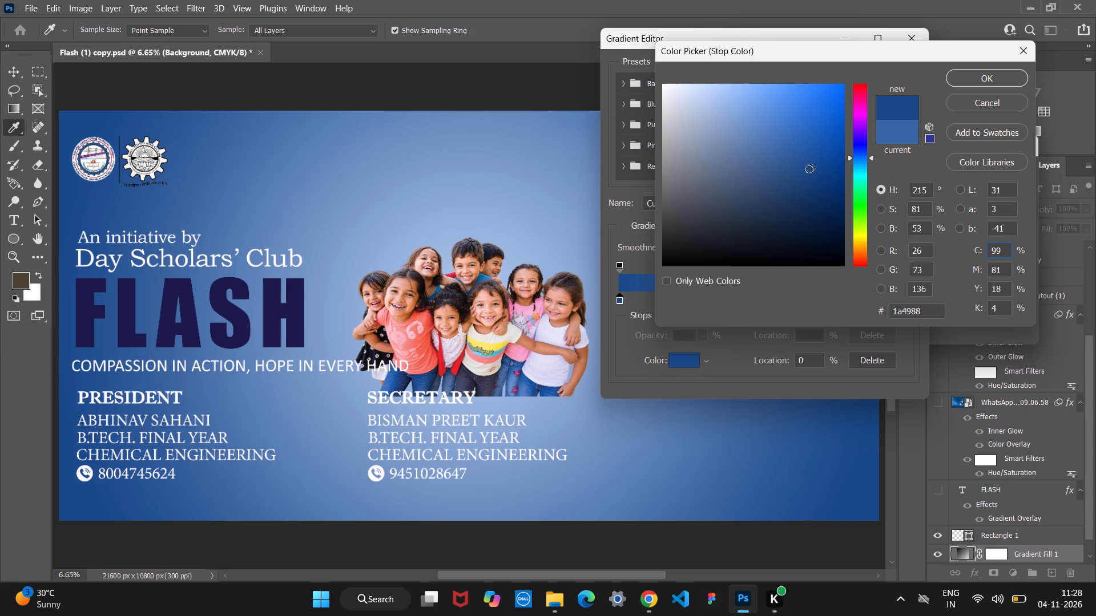
pyautogui.moveTo(810, 168); pyautogui.dragTo(820, 146)
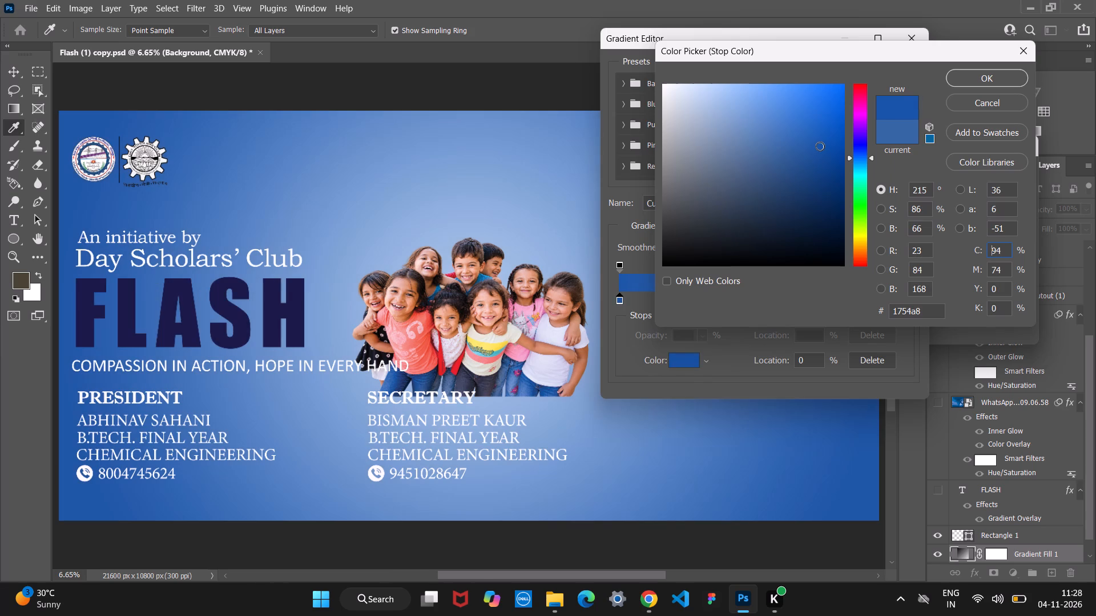
pyautogui.moveTo(820, 146); pyautogui.dragTo(818, 132)
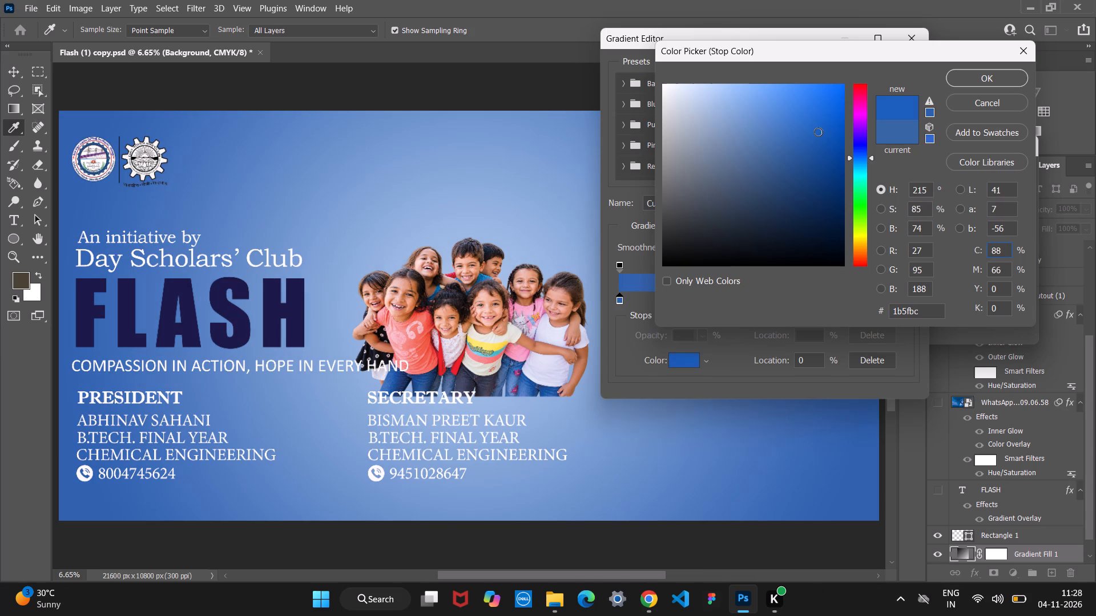
pyautogui.moveTo(818, 132); pyautogui.dragTo(818, 125)
pyautogui.moveTo(818, 125); pyautogui.dragTo(820, 113)
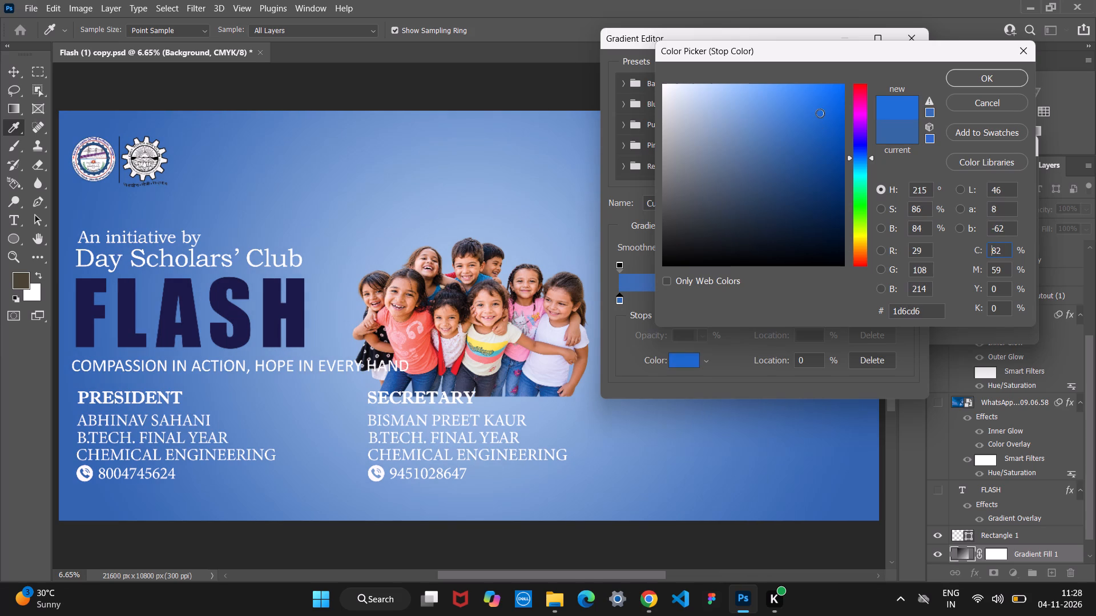
pyautogui.moveTo(820, 113); pyautogui.dragTo(820, 115)
pyautogui.moveTo(820, 115); pyautogui.dragTo(820, 128)
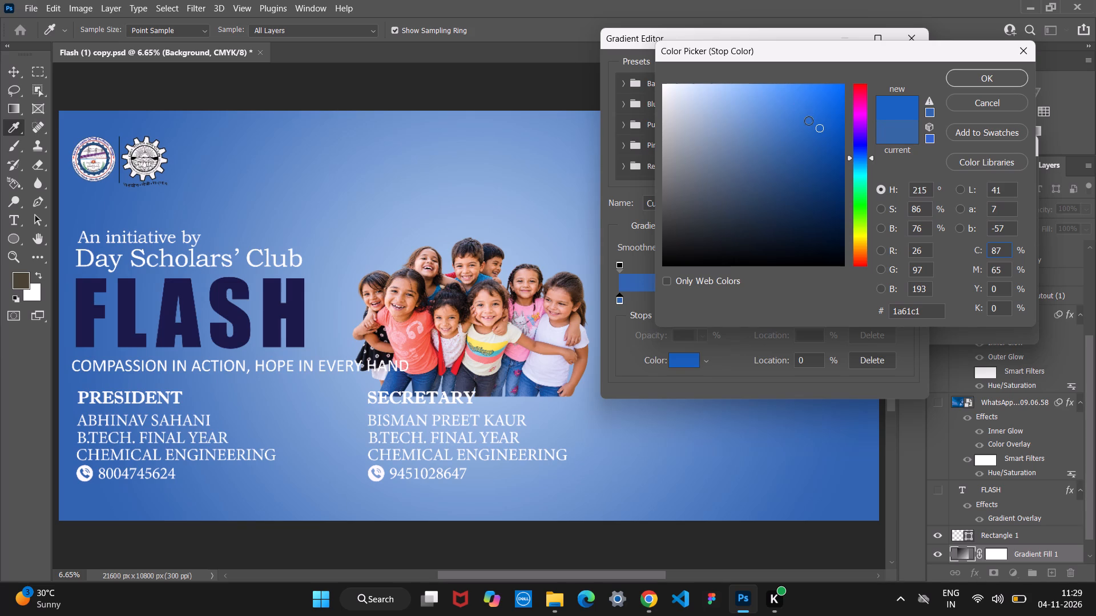
pyautogui.click(810, 118)
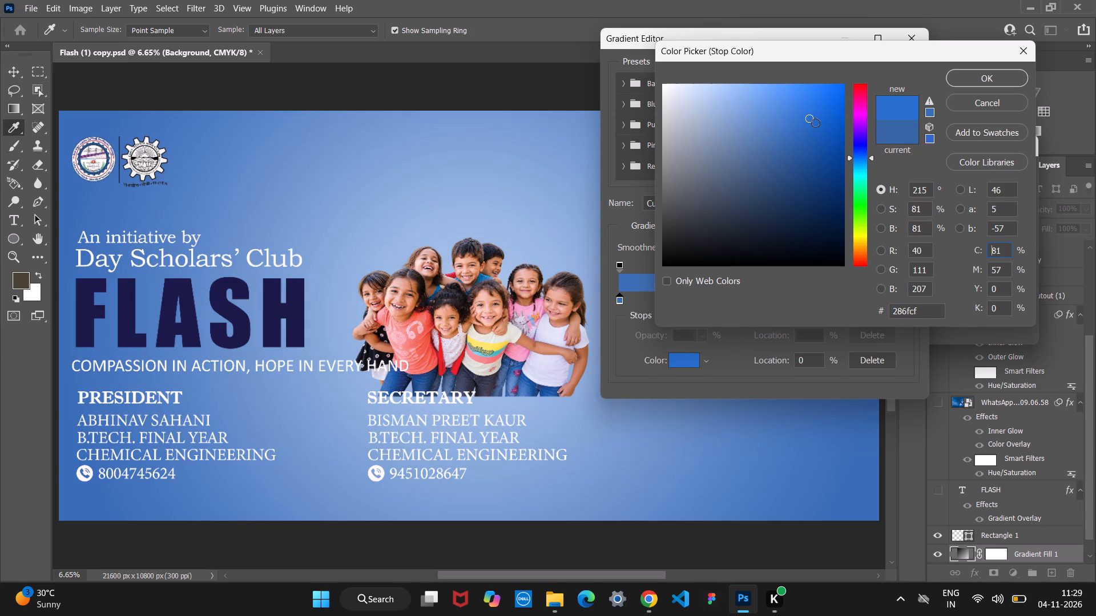
pyautogui.click(815, 123)
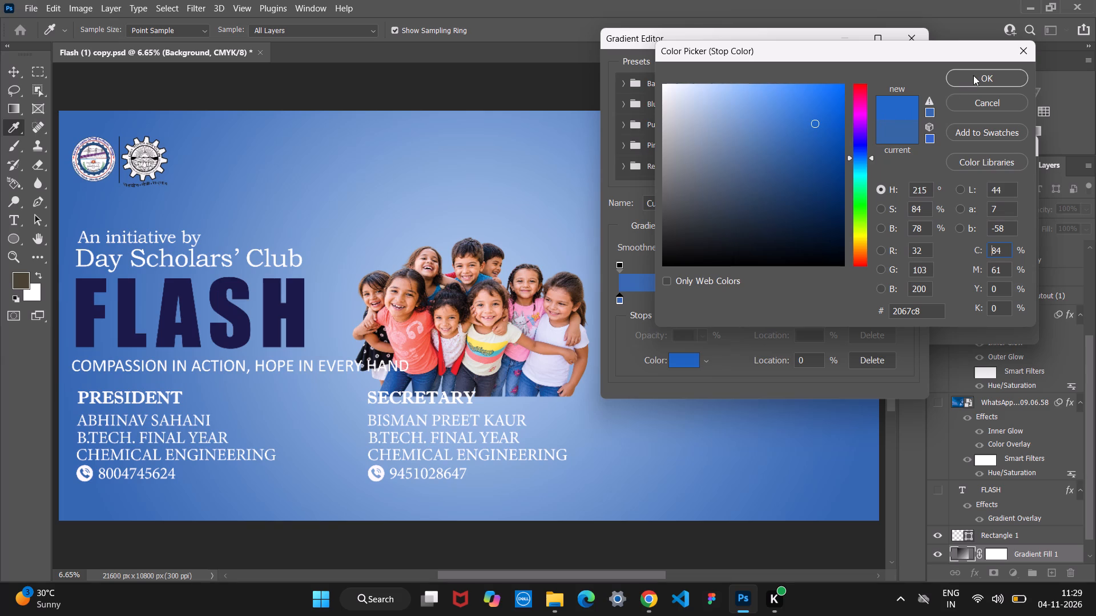
pyautogui.moveTo(929, 309); pyautogui.dragTo(805, 307)
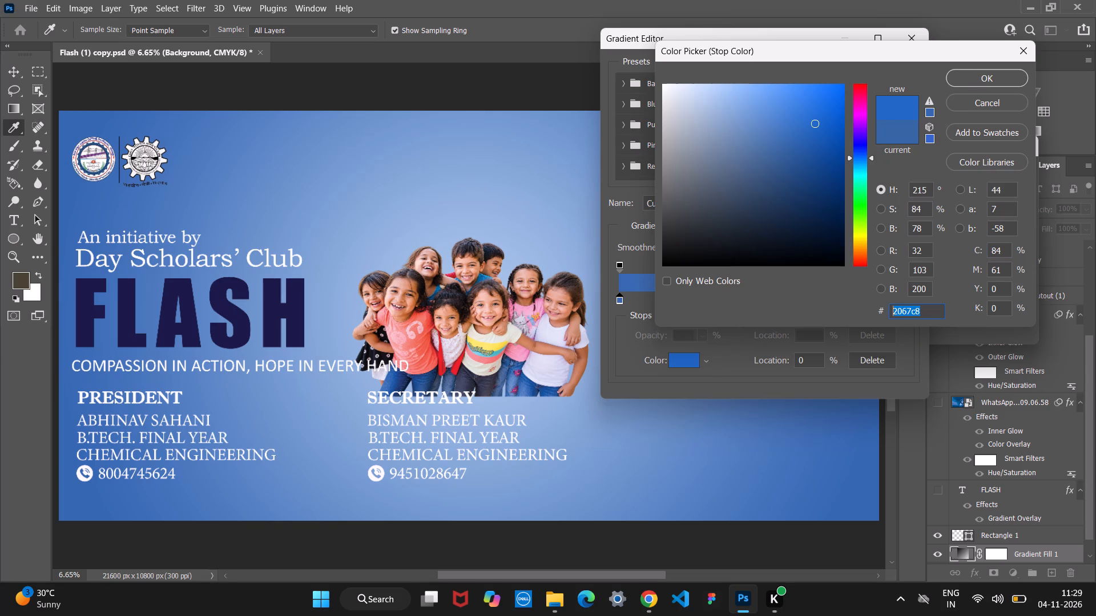
pyautogui.moveTo(805, 307); pyautogui.dragTo(794, 303)
pyautogui.hotkey('ctrl', 'c')
pyautogui.press('Return')
# Paste the copied blue 2067c8 into the gradient's end colour stop and lighten it to 73a9f2.
pyautogui.click(909, 301)
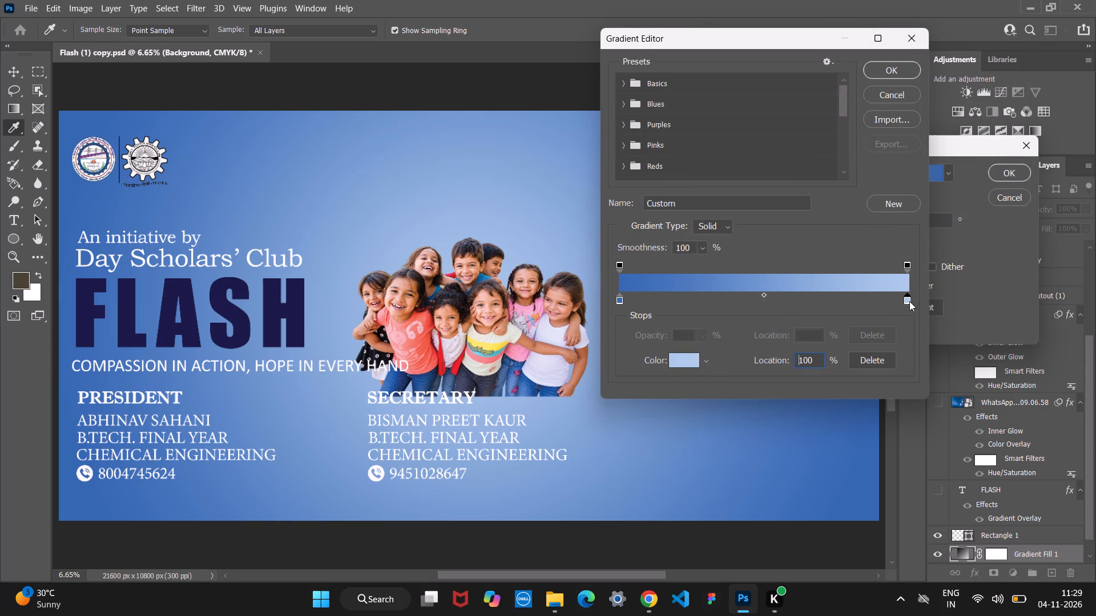
pyautogui.click(676, 363)
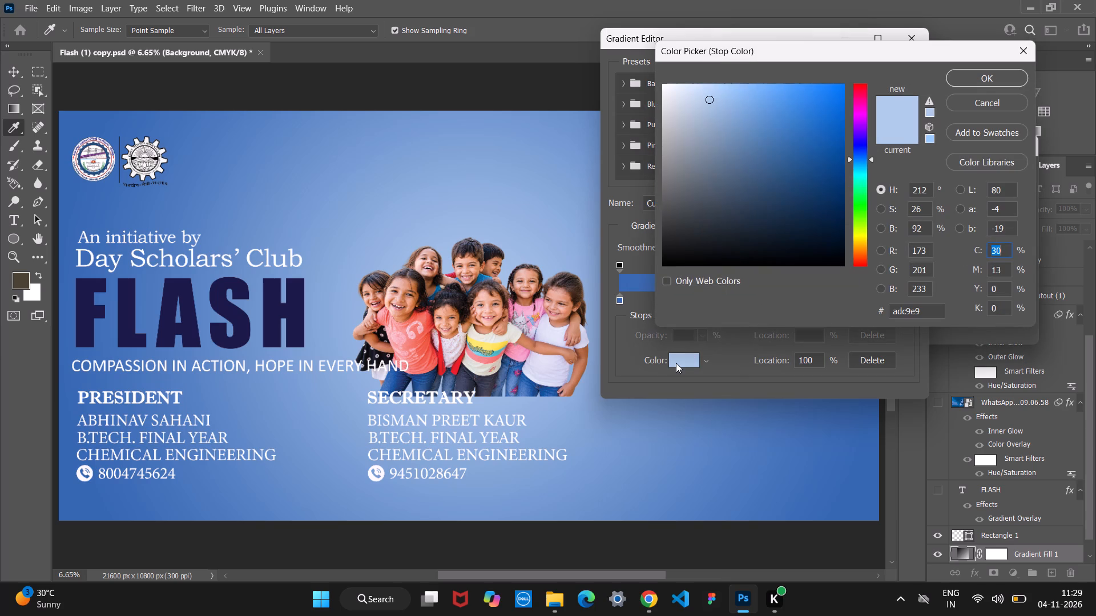
pyautogui.scroll(-1, 717, 208)
pyautogui.moveTo(924, 309); pyautogui.dragTo(886, 311)
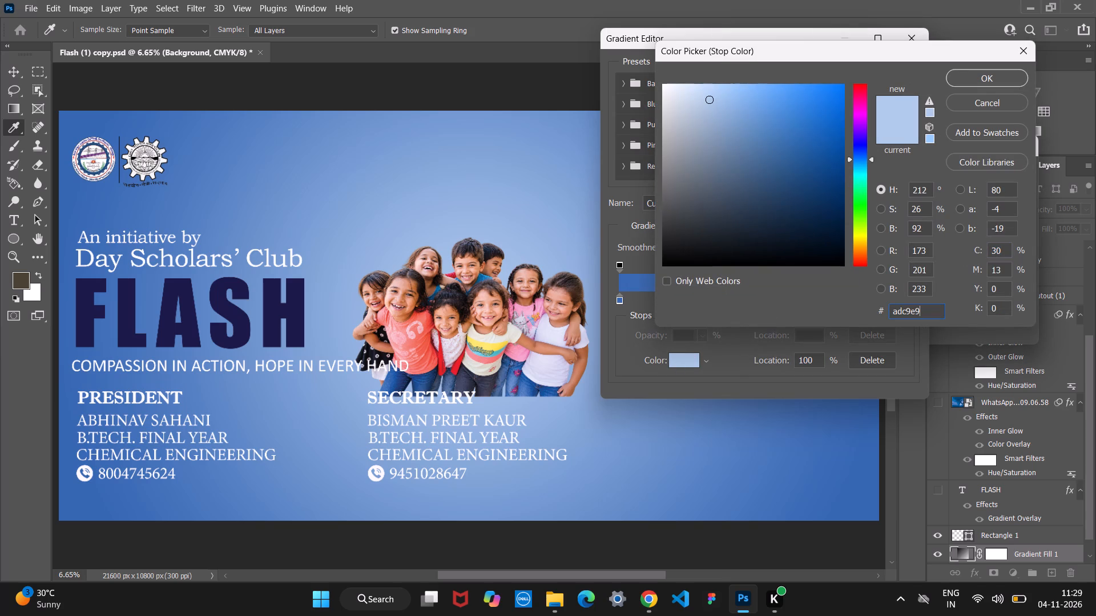
pyautogui.moveTo(886, 311); pyautogui.dragTo(769, 310)
pyautogui.press('BackSpace')
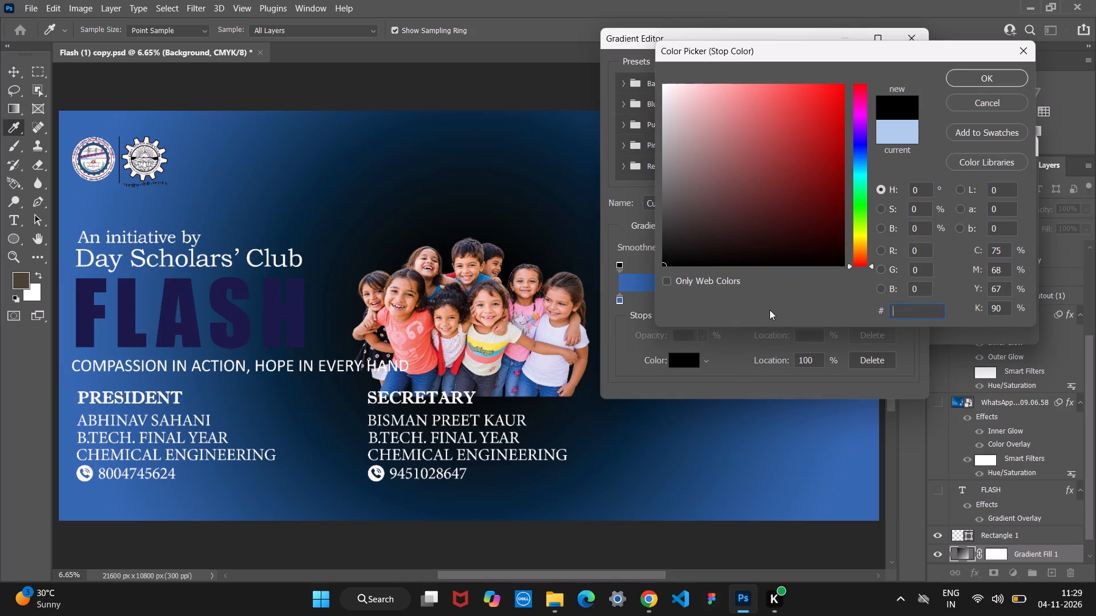
pyautogui.hotkey('ctrl', 'v')
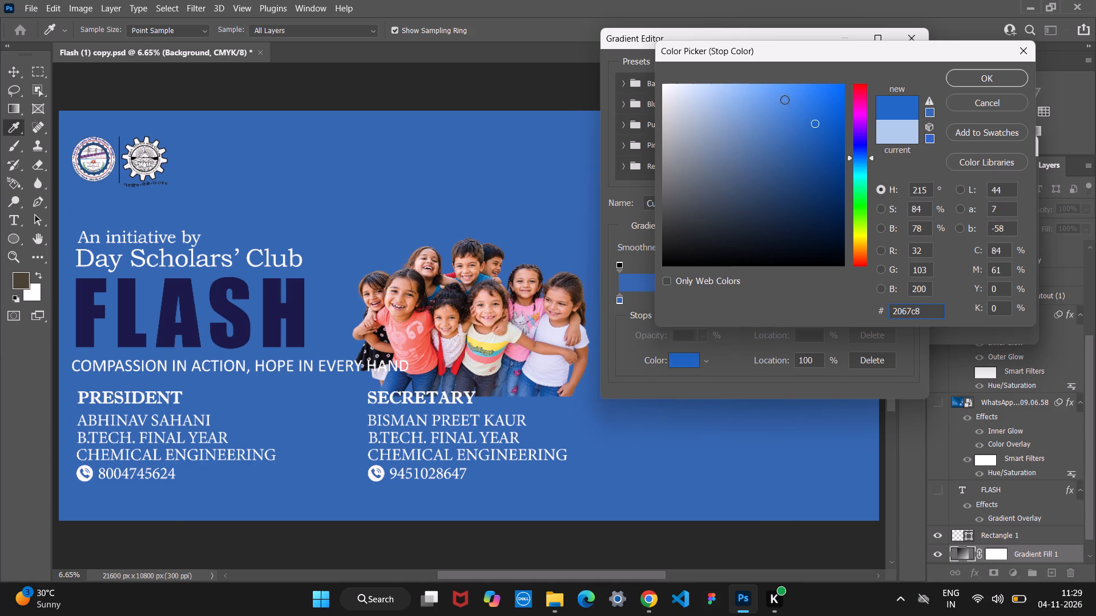
pyautogui.click(781, 96)
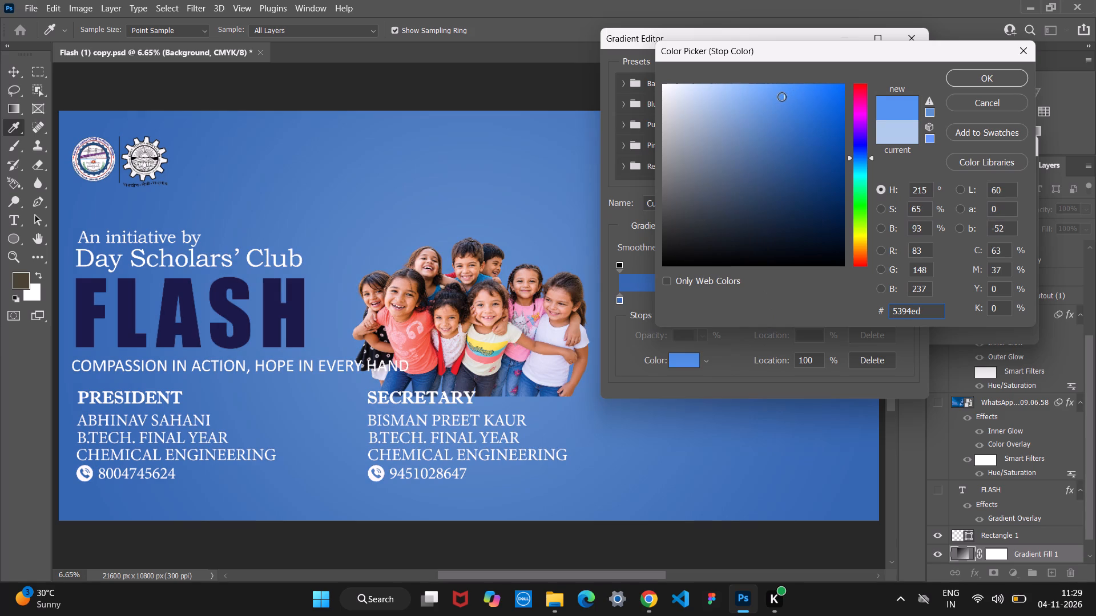
pyautogui.click(771, 98)
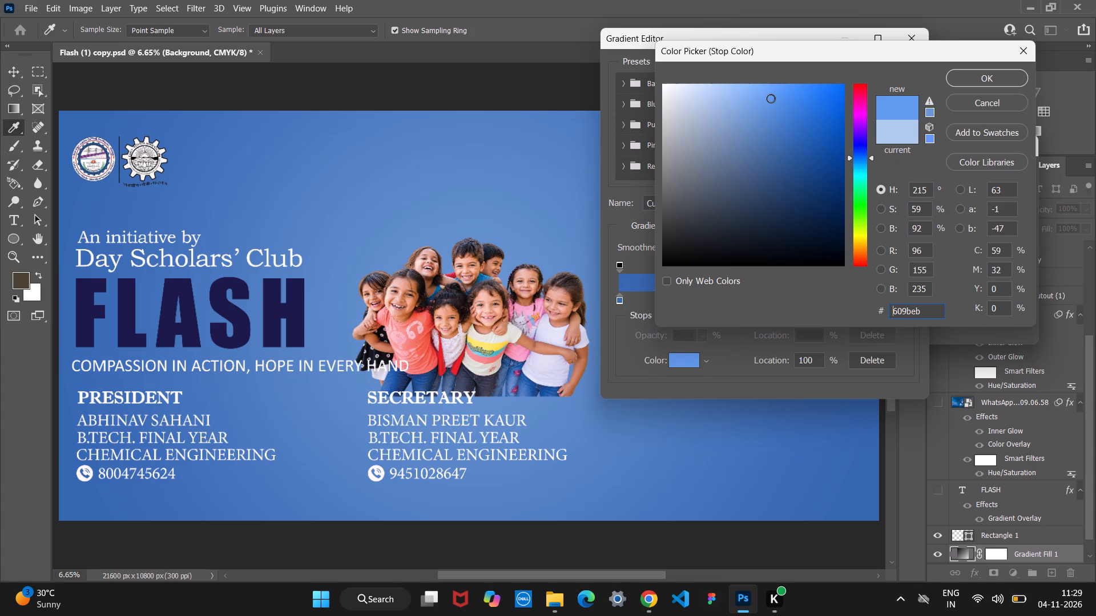
pyautogui.moveTo(771, 98); pyautogui.dragTo(763, 98)
pyautogui.moveTo(763, 98); pyautogui.dragTo(760, 93)
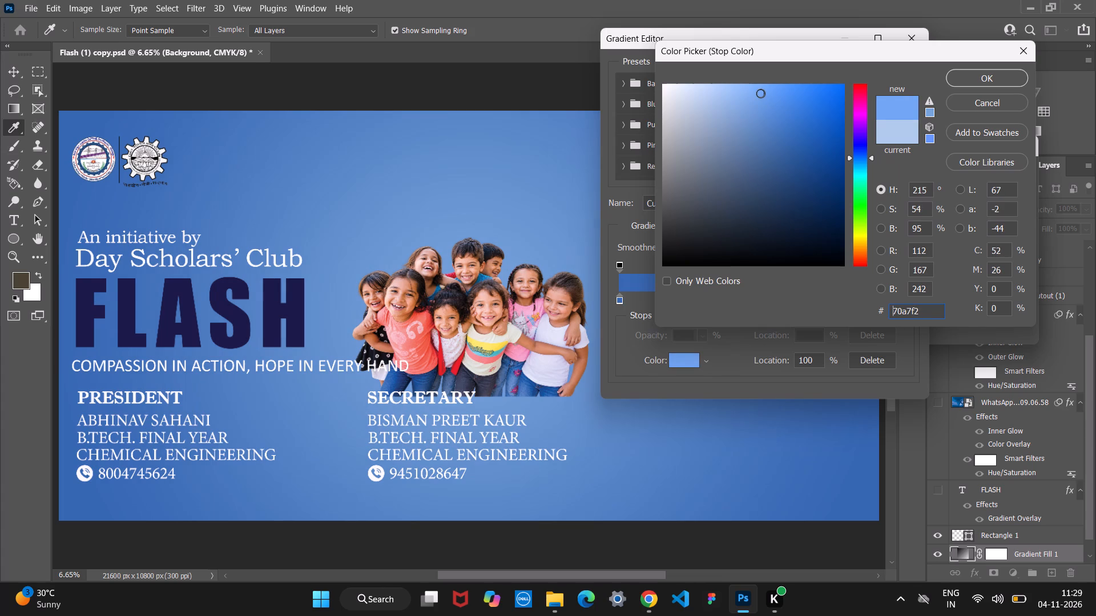
pyautogui.click(760, 93)
pyautogui.click(998, 79)
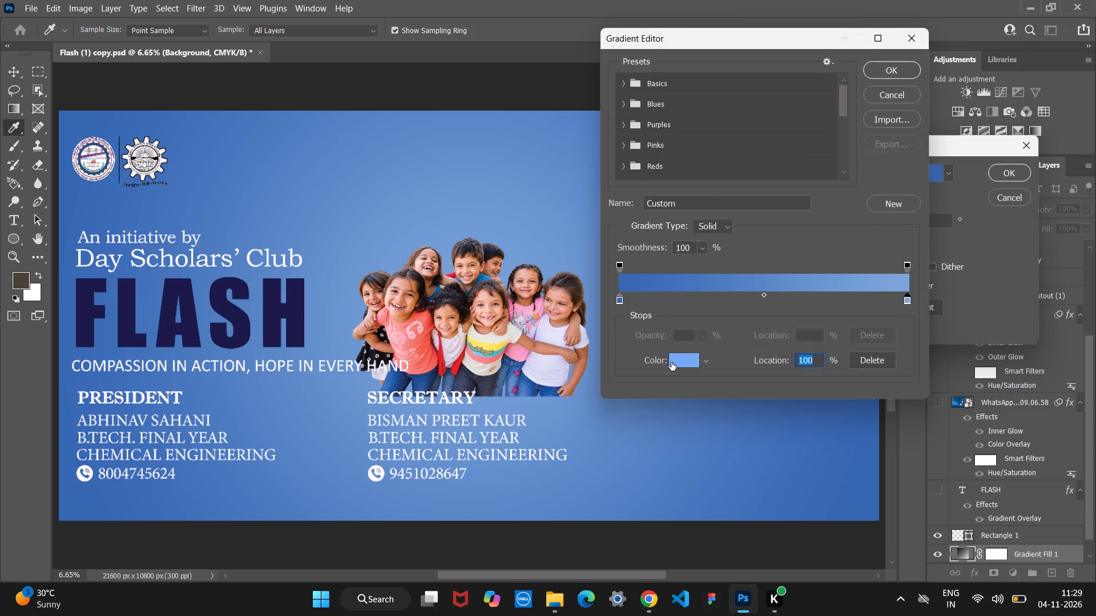
# Shift the gradient's starting colour stop to a hue of 203°, giving blue 3581b2.
pyautogui.doubleClick(621, 300)
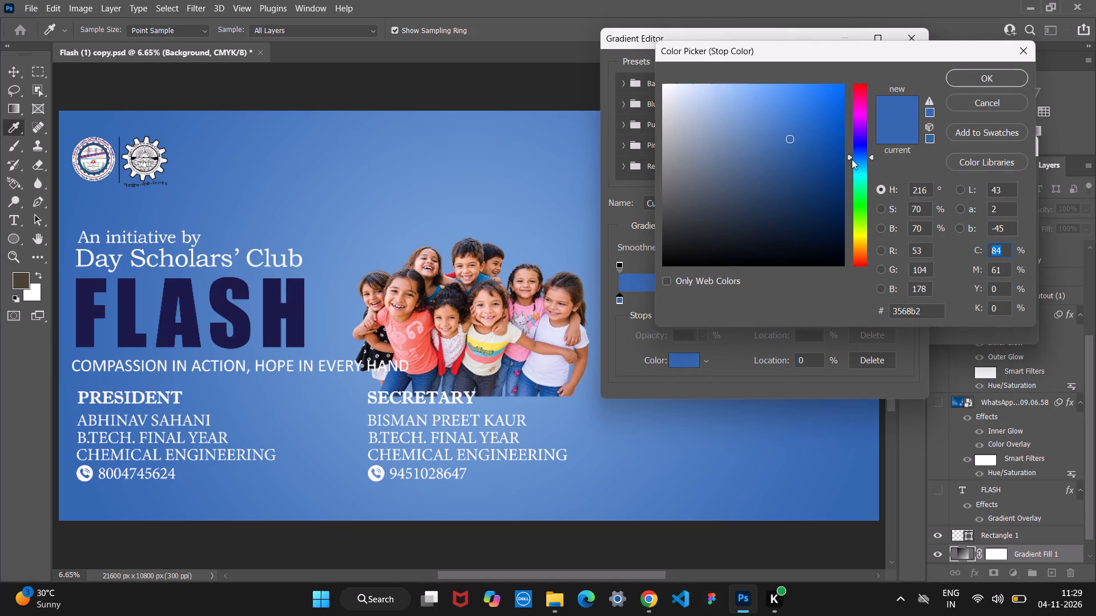
pyautogui.click(852, 159)
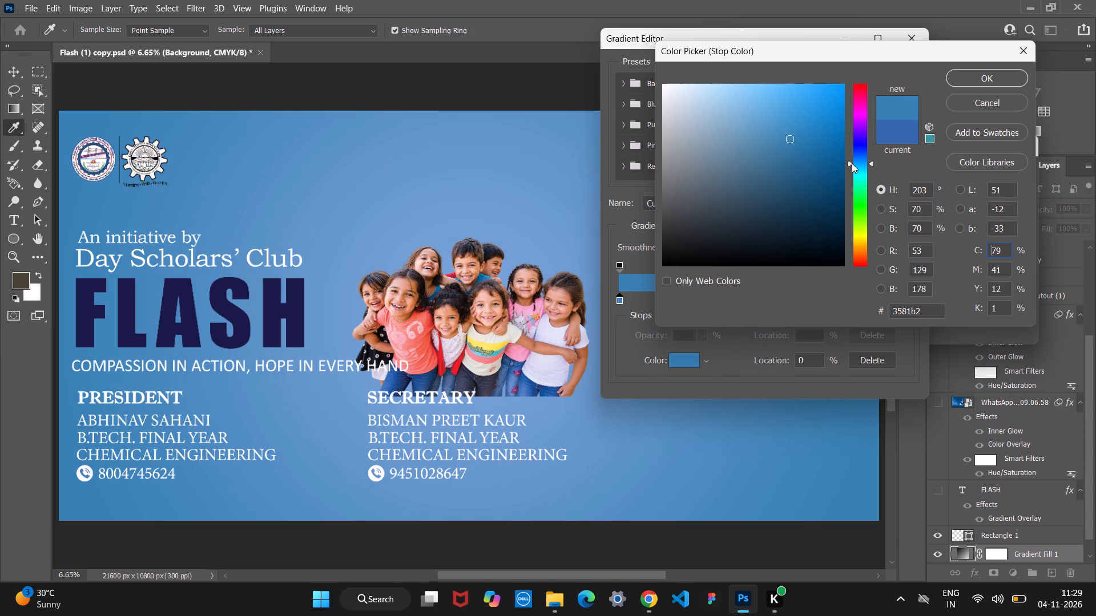
pyautogui.click(975, 86)
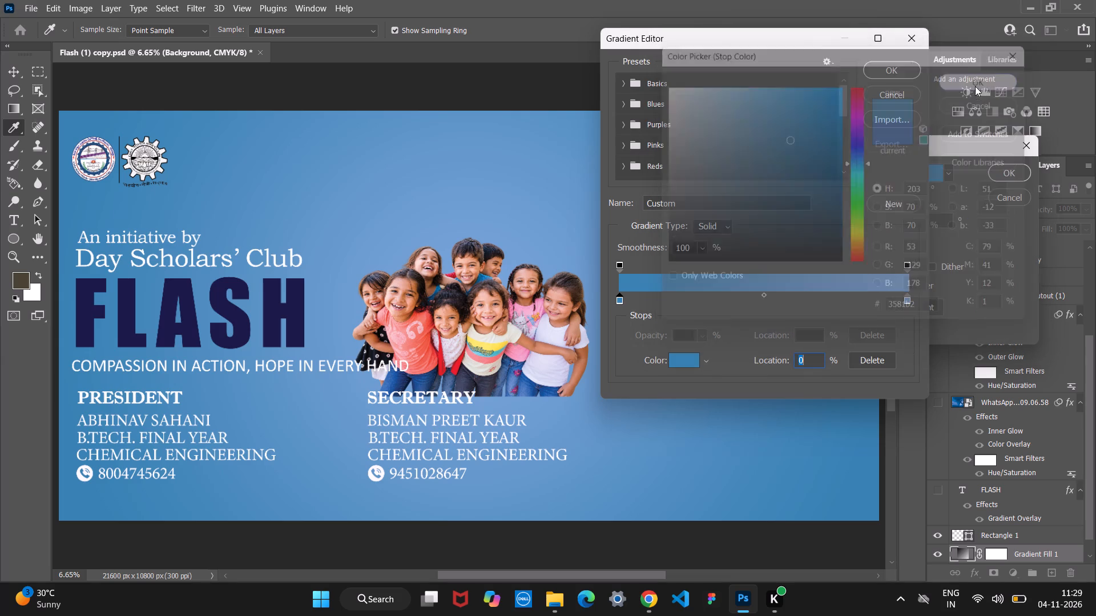
# Set the hue of the gradient's end colour stop to 203, giving light blue 7cb5d9, and accept the edited gradient.
pyautogui.doubleClick(907, 301)
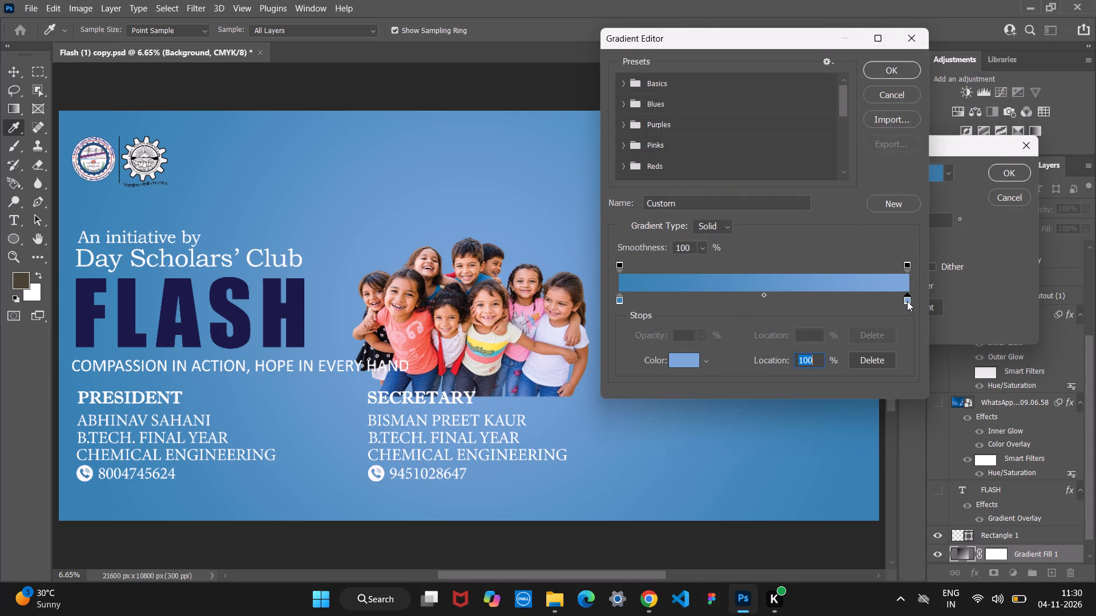
pyautogui.moveTo(928, 187); pyautogui.dragTo(905, 187)
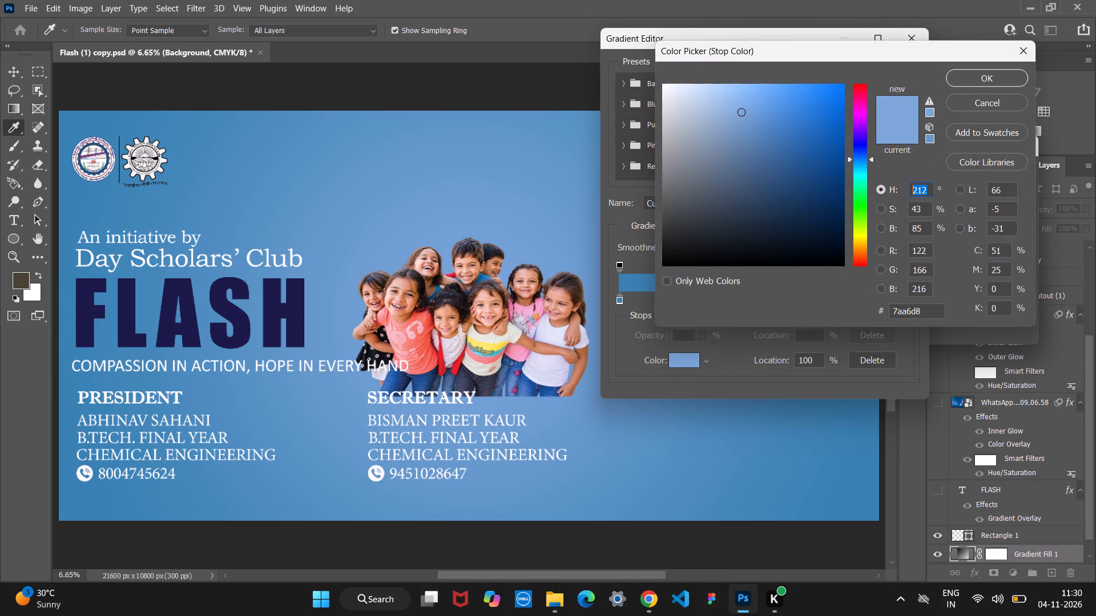
pyautogui.moveTo(905, 187); pyautogui.dragTo(881, 185)
pyautogui.press('BackSpace')
pyautogui.write('203')
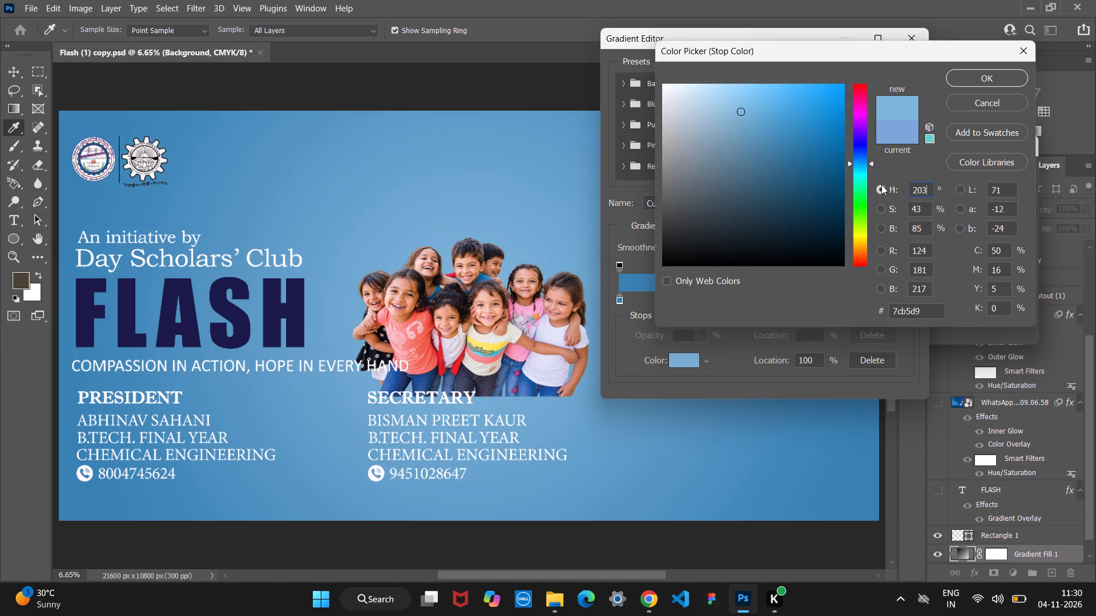
pyautogui.click(969, 82)
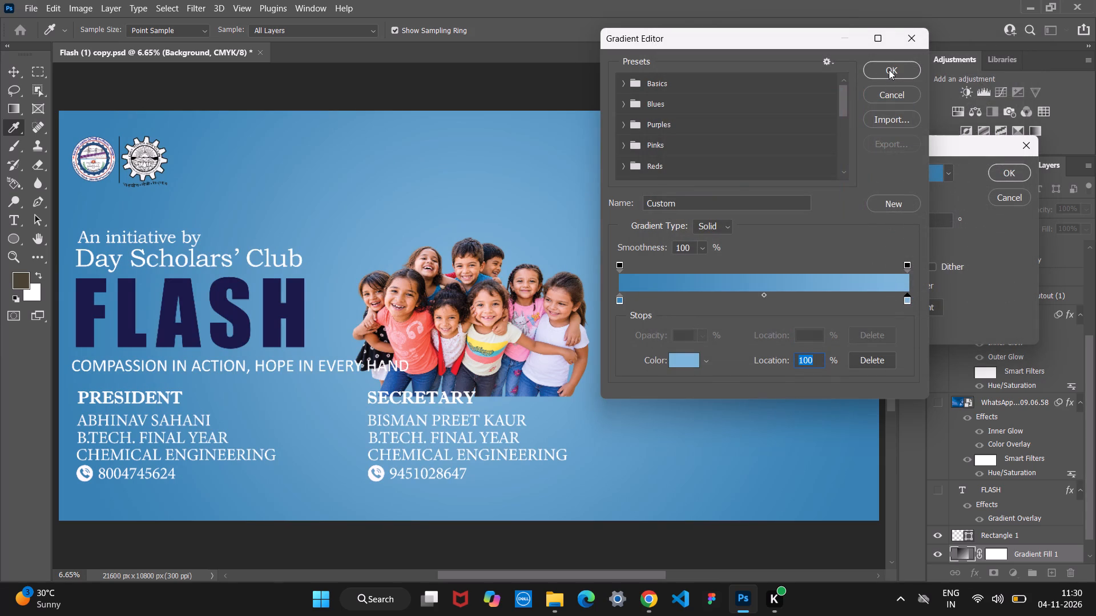
pyautogui.moveTo(687, 40); pyautogui.dragTo(829, 90)
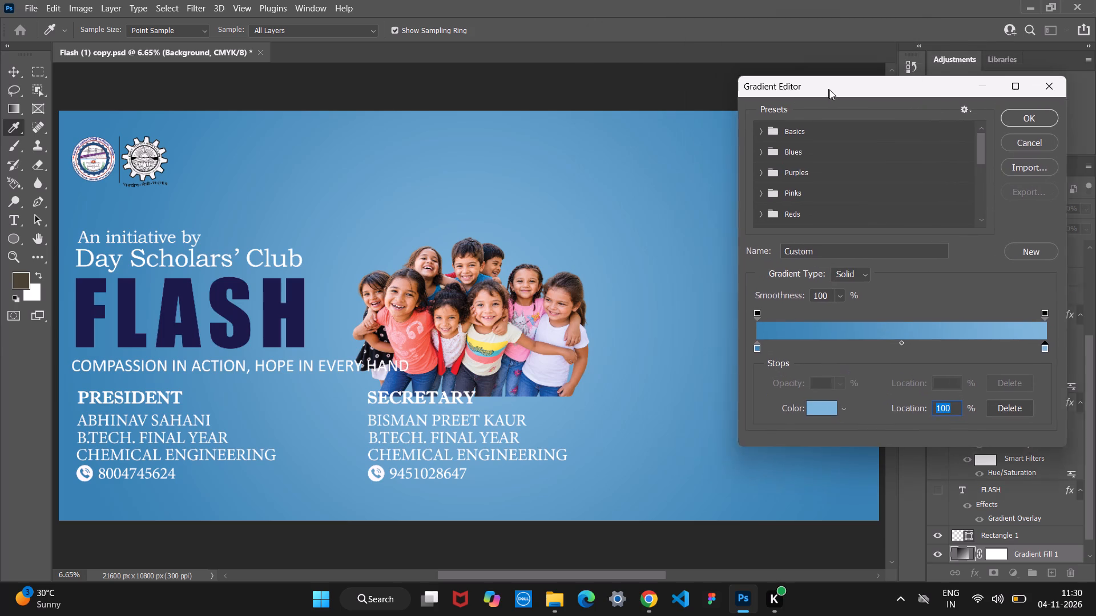
pyautogui.moveTo(829, 90); pyautogui.dragTo(852, 90)
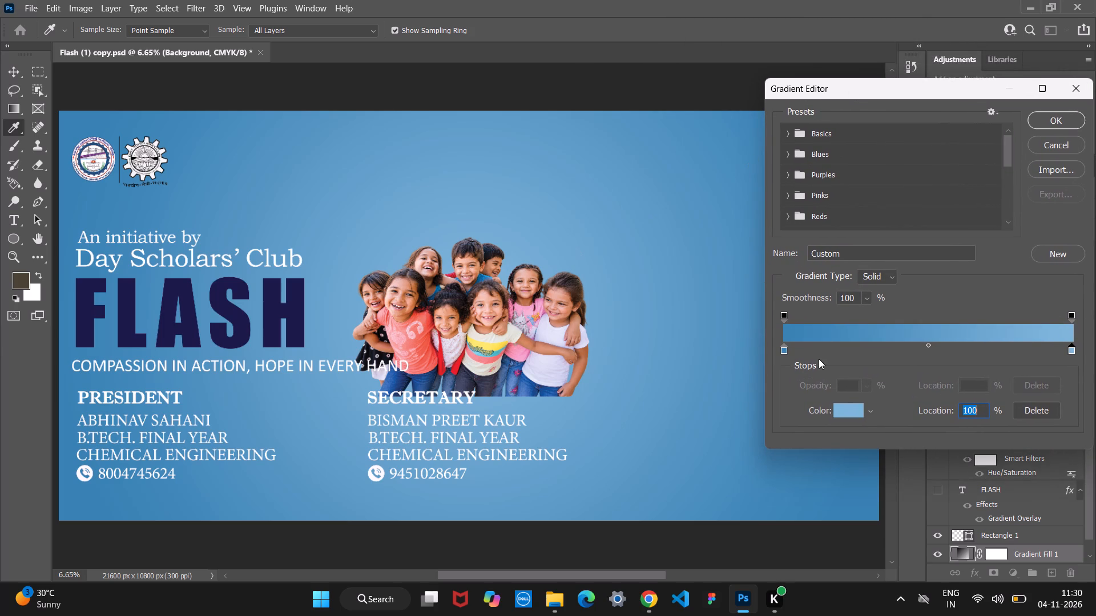
pyautogui.click(1046, 121)
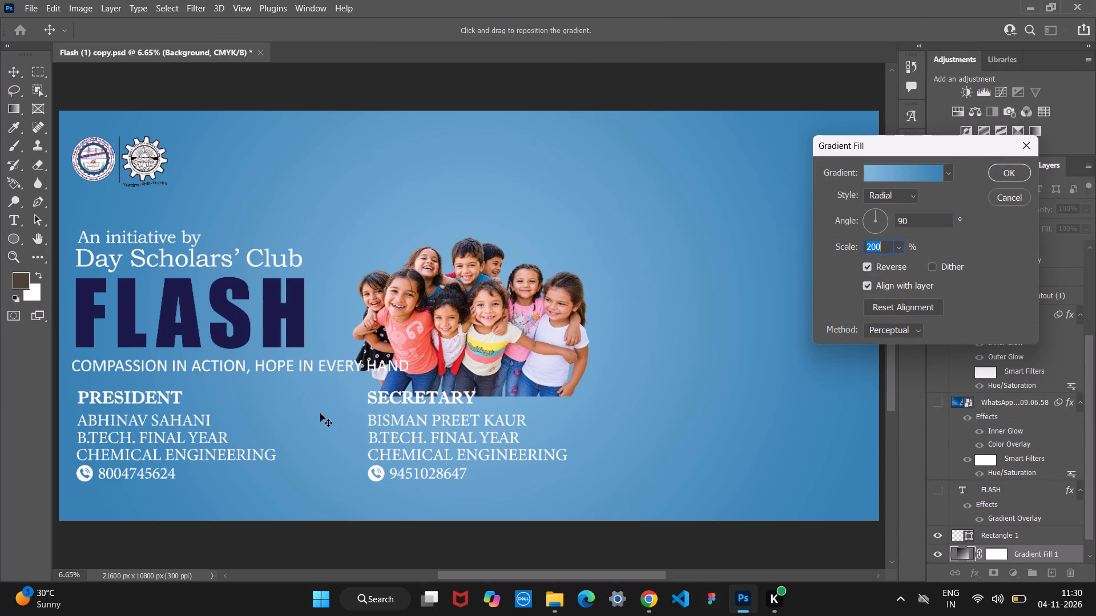
# Reposition the radial gradient so its light centre lies in the banner's right half, above mid-height, and apply the gradient fill.
pyautogui.moveTo(321, 416); pyautogui.dragTo(228, 337)
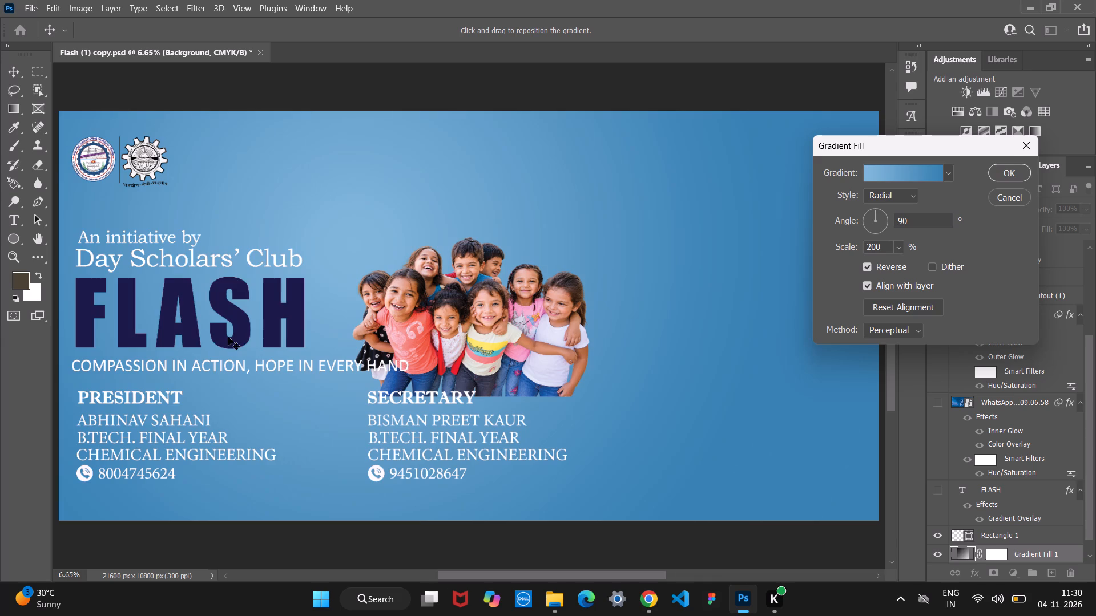
pyautogui.moveTo(228, 337); pyautogui.dragTo(585, 398)
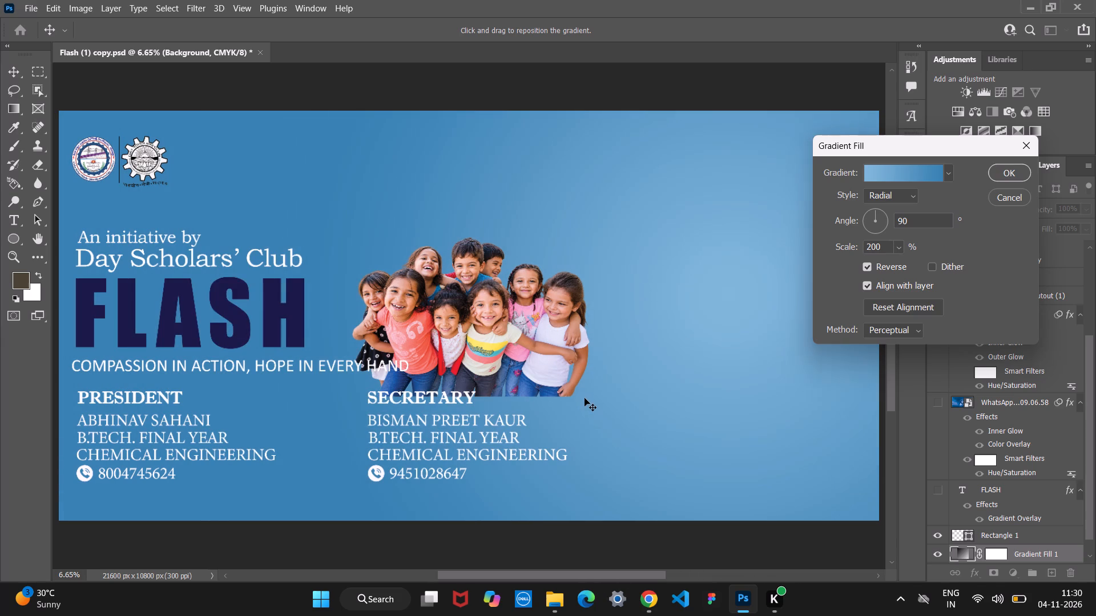
pyautogui.moveTo(585, 398); pyautogui.dragTo(567, 384)
pyautogui.moveTo(567, 384); pyautogui.dragTo(560, 380)
pyautogui.moveTo(560, 380); pyautogui.dragTo(559, 379)
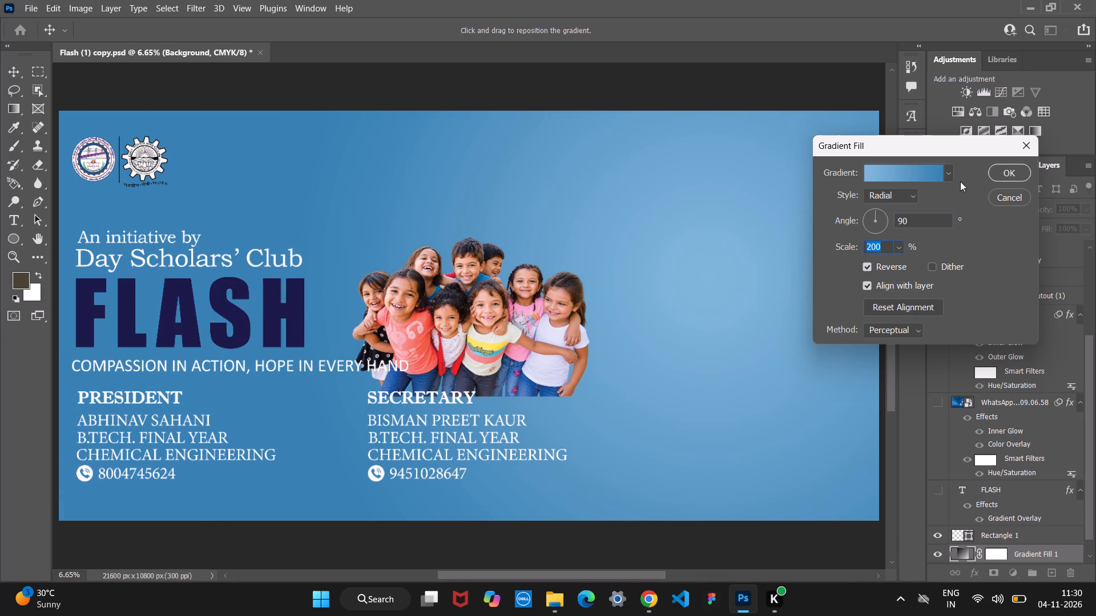
pyautogui.click(1005, 166)
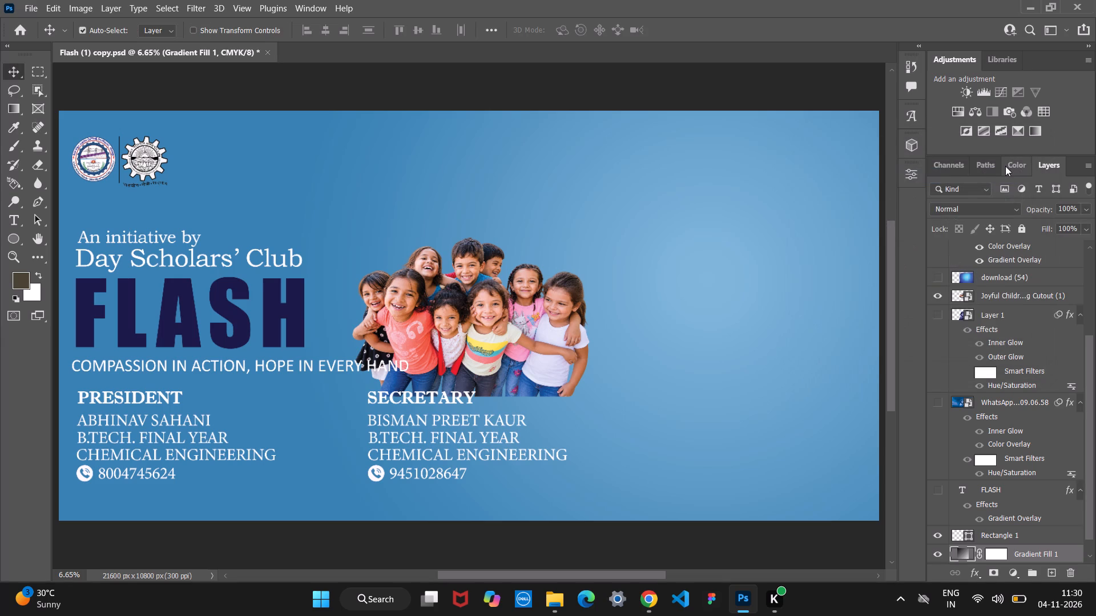
# Select the children cutout layer and move it into the lower right area of the banner, beside the secretary details.
pyautogui.click(521, 319)
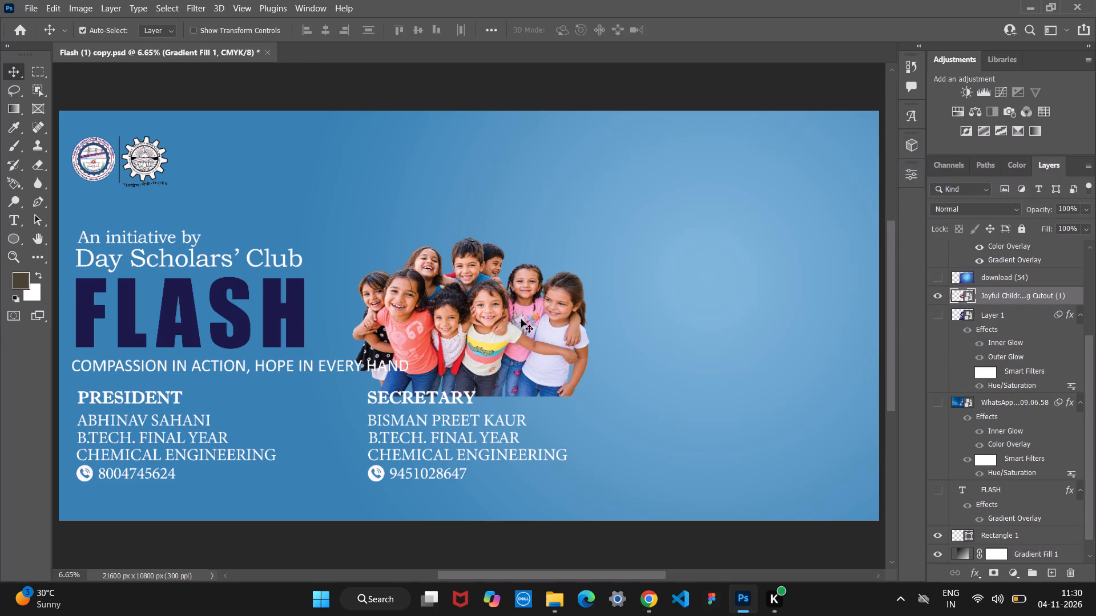
pyautogui.rightClick(521, 319)
pyautogui.click(537, 323)
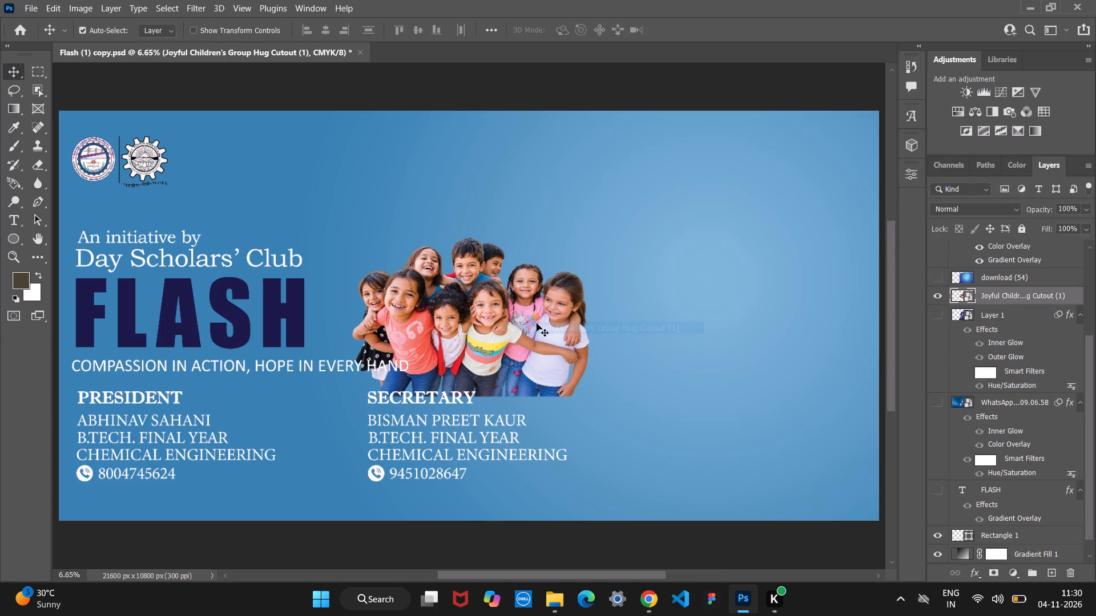
pyautogui.moveTo(487, 306); pyautogui.dragTo(703, 372)
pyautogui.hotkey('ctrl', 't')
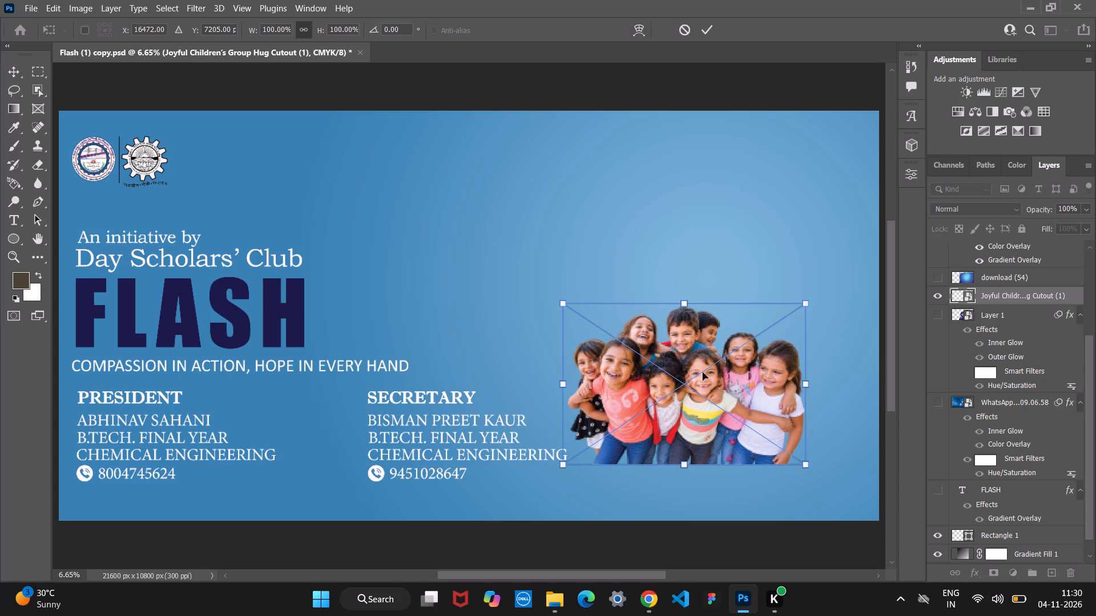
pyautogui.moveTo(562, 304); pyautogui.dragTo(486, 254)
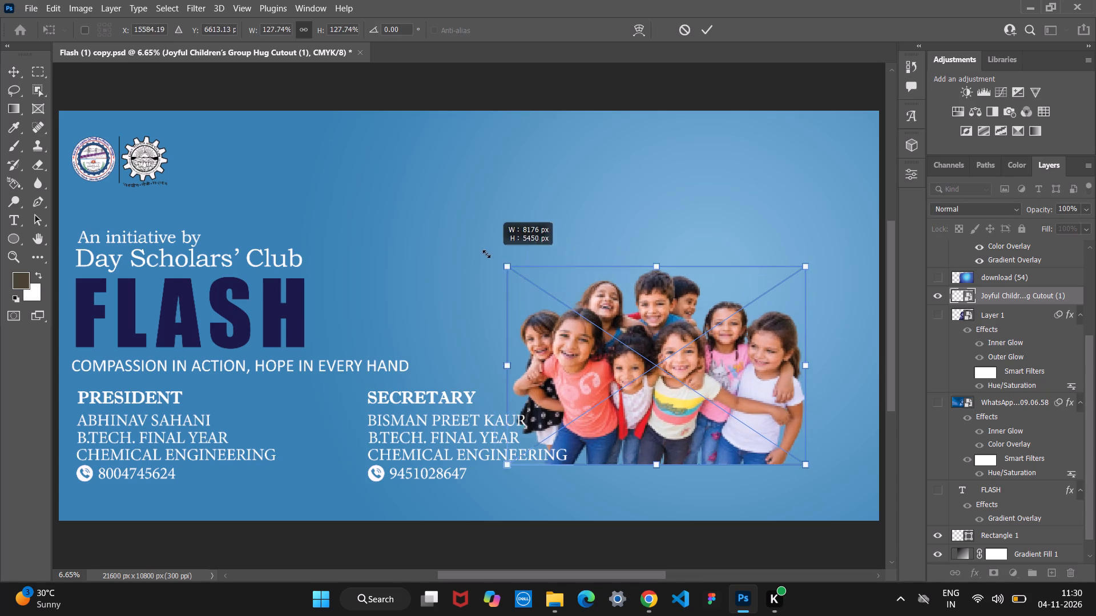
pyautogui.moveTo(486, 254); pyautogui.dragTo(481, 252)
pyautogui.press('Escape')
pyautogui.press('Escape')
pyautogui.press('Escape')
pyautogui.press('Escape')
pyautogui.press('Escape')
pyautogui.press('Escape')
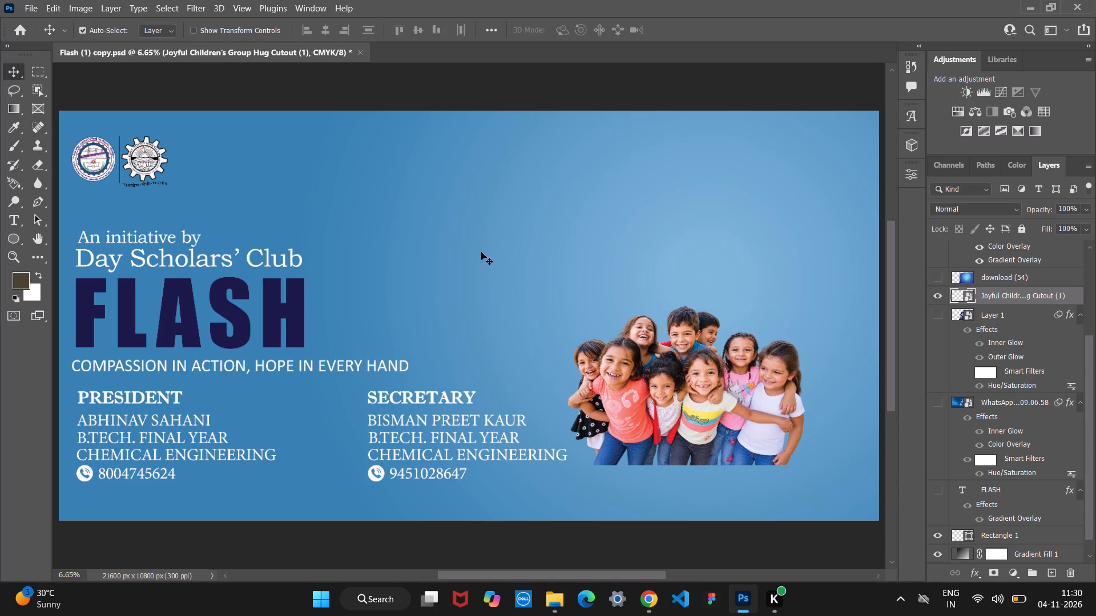
# Align the children cutout to the bottom and right edges of the whole canvas, and clear the selection.
pyautogui.hotkey('ctrl', 'a')
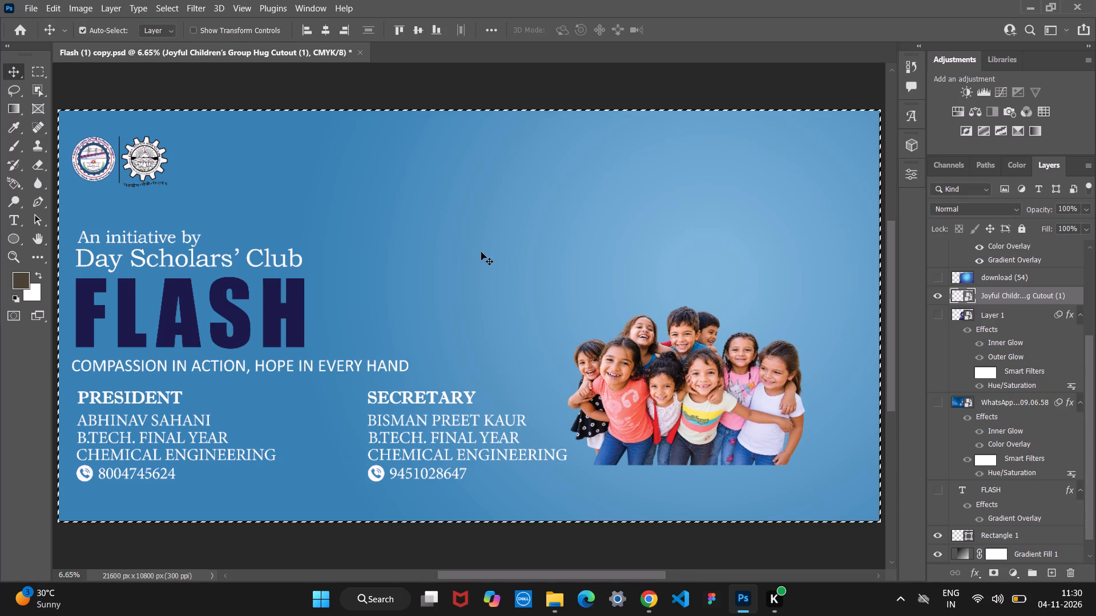
pyautogui.click(438, 29)
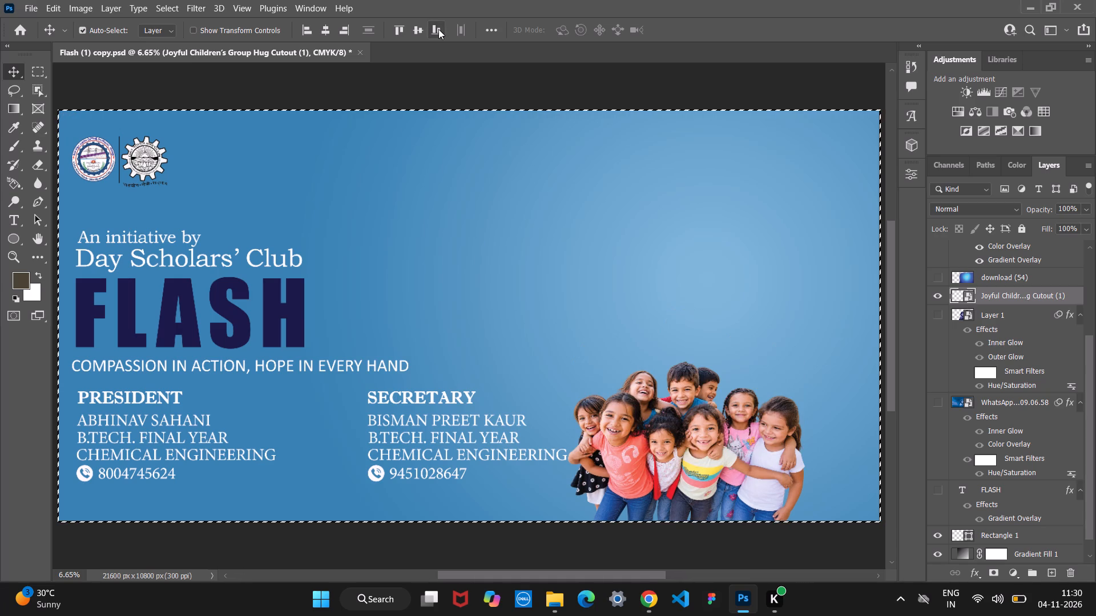
pyautogui.click(346, 26)
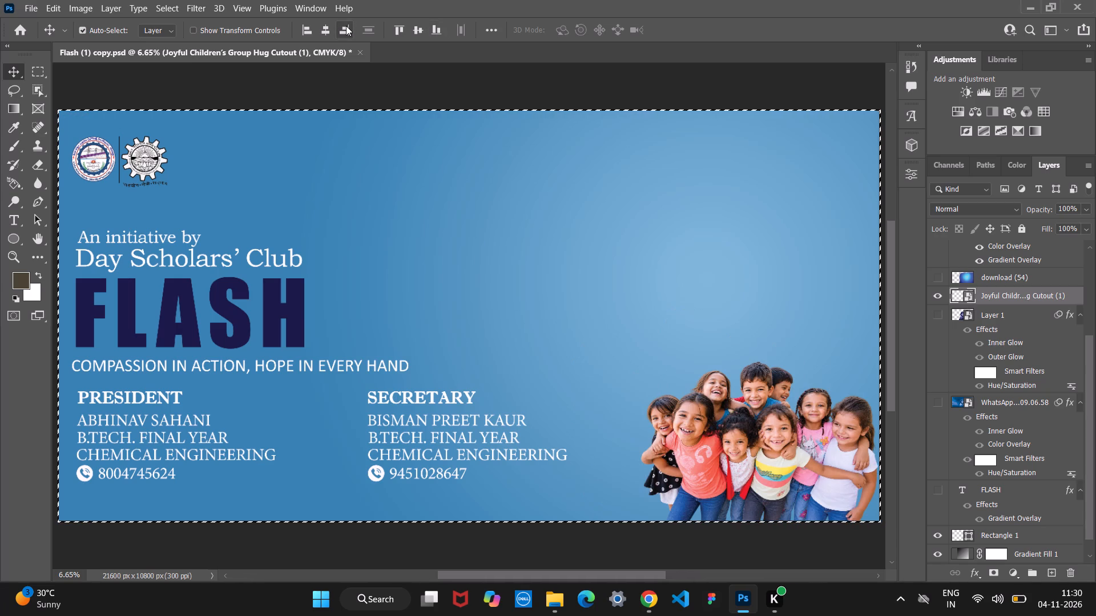
pyautogui.hotkey('ctrl', 'd')
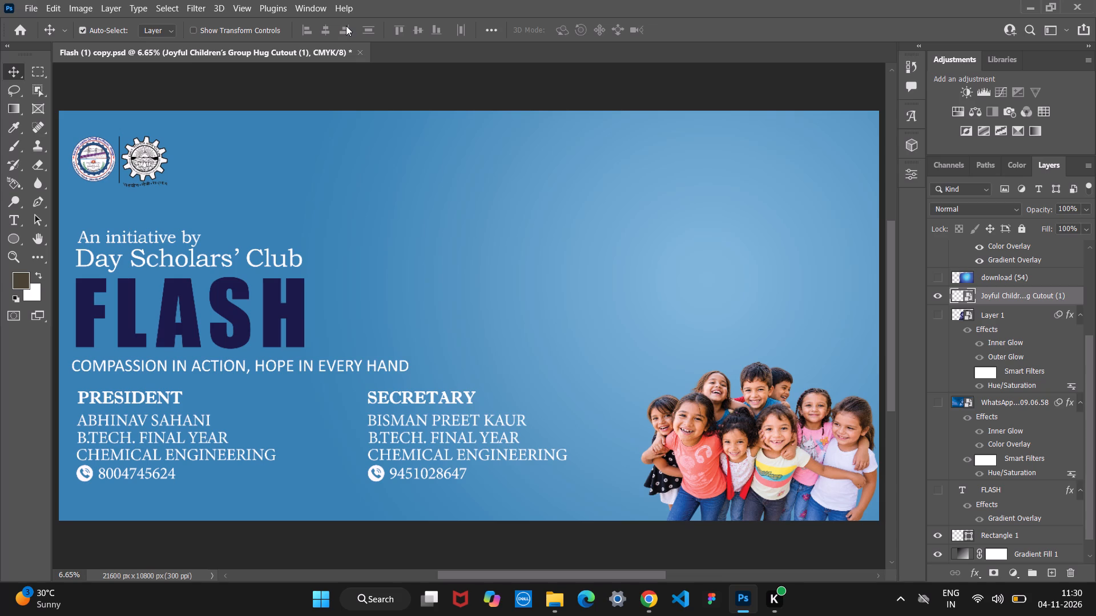
# Scale the children cutout proportionally from its bottom-right corner, trying about 201% and settling on about 177%.
pyautogui.hotkey('ctrl', 't')
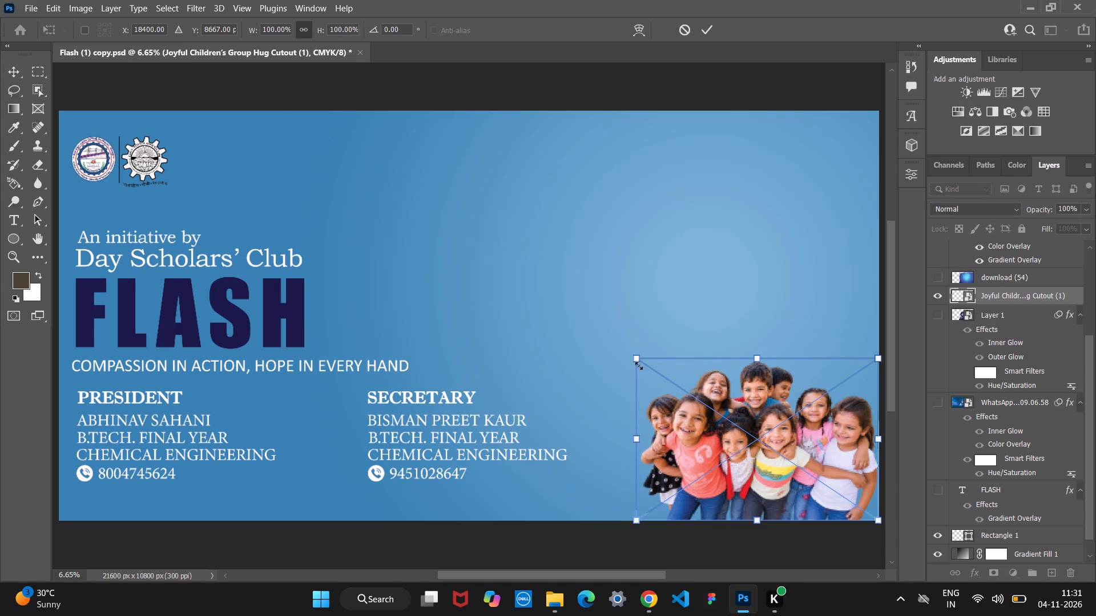
pyautogui.moveTo(636, 358); pyautogui.dragTo(473, 257)
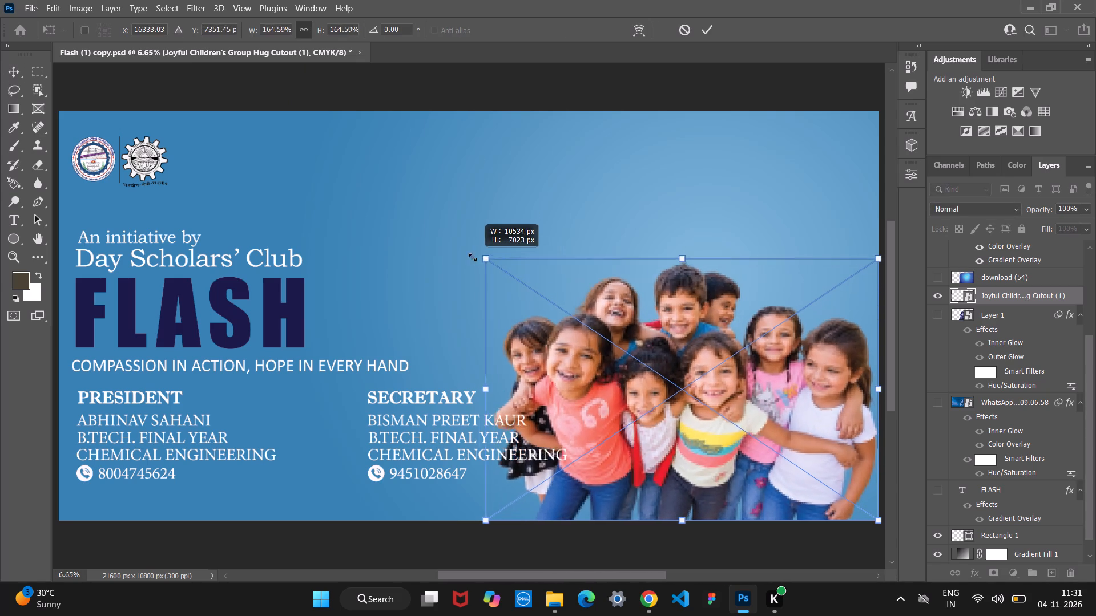
pyautogui.moveTo(473, 257); pyautogui.dragTo(384, 204)
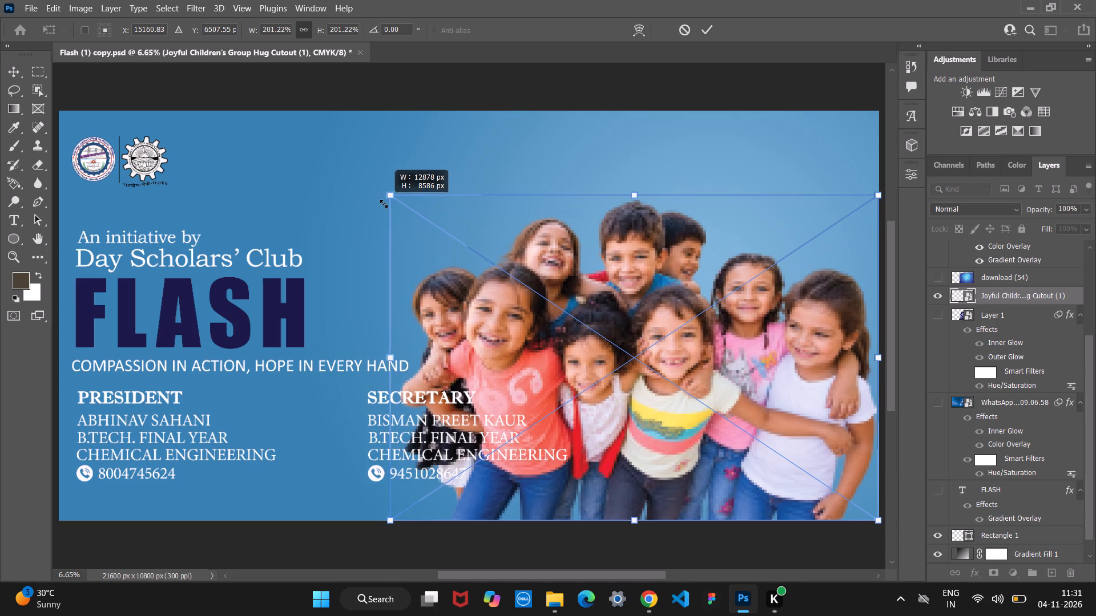
pyautogui.moveTo(384, 204); pyautogui.dragTo(483, 258)
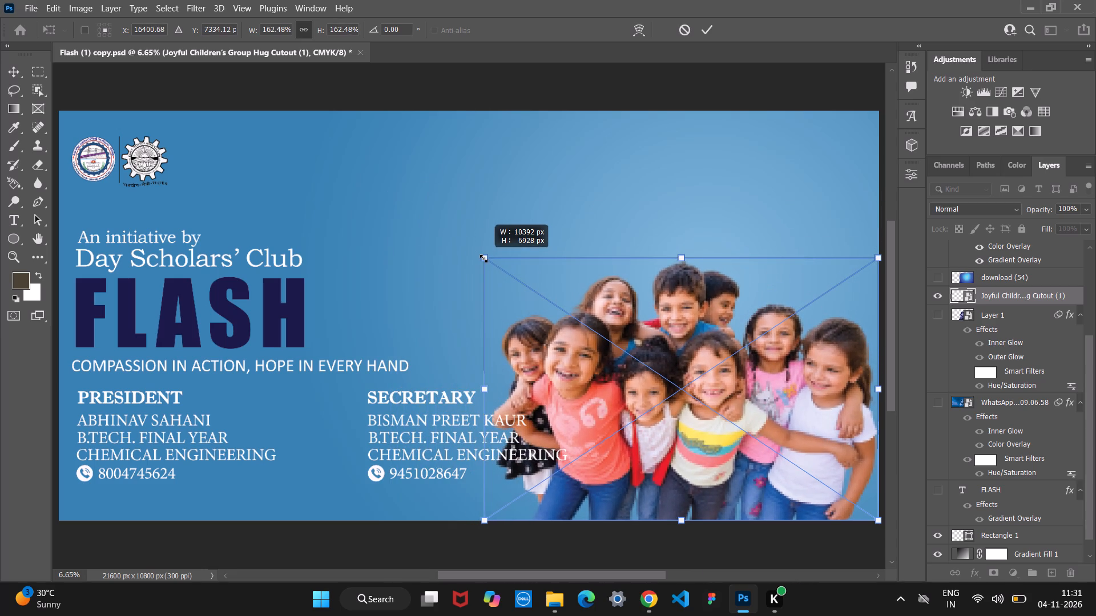
pyautogui.moveTo(483, 258); pyautogui.dragTo(445, 242)
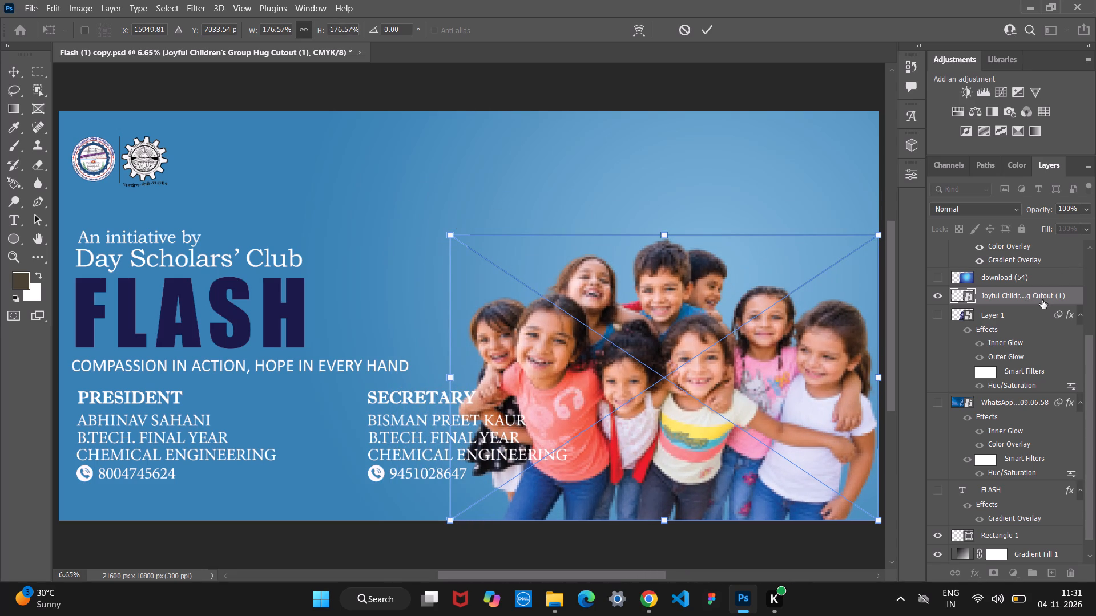
pyautogui.press('Return')
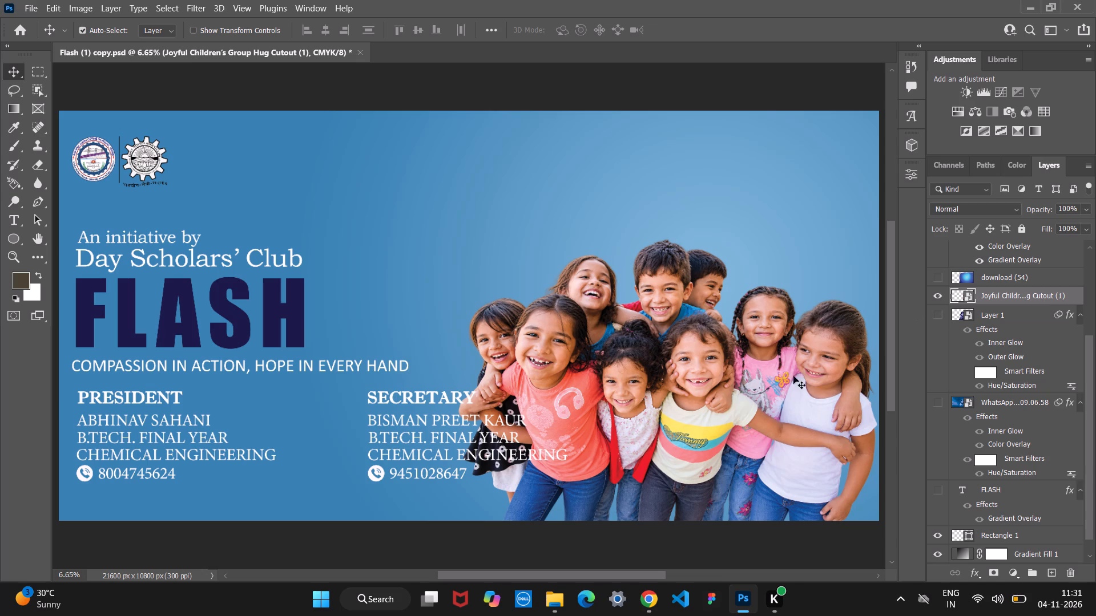
# Nudge the enlarged children cutout slightly to the right so it meets the banner's right edge.
pyautogui.press('Right')
pyautogui.press('Right')
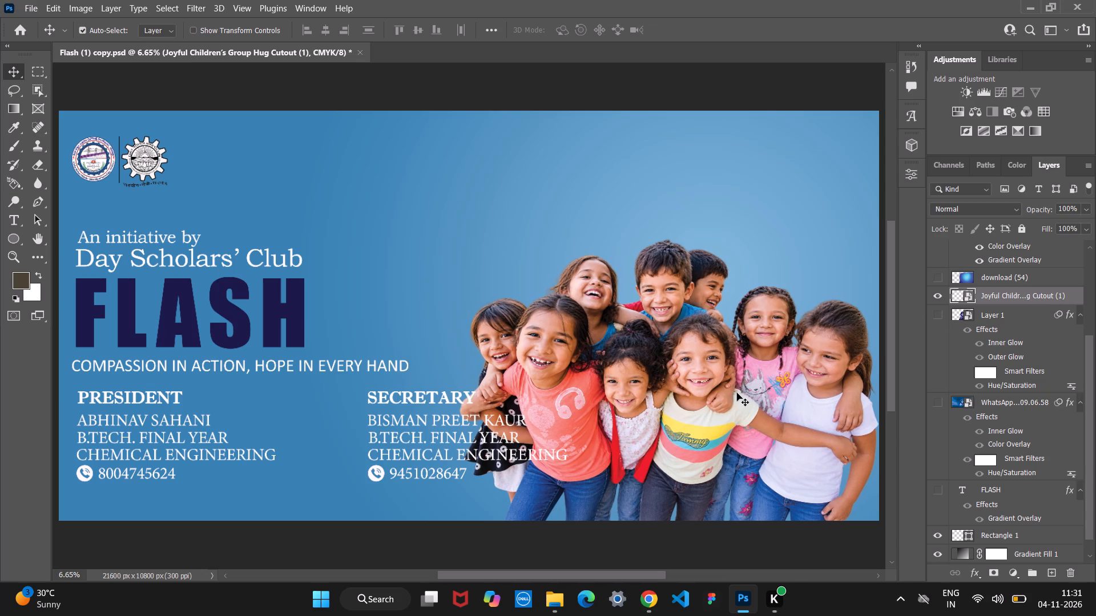
pyautogui.press('Right')
pyautogui.press('Right')
pyautogui.press('Right')
pyautogui.press('Right')
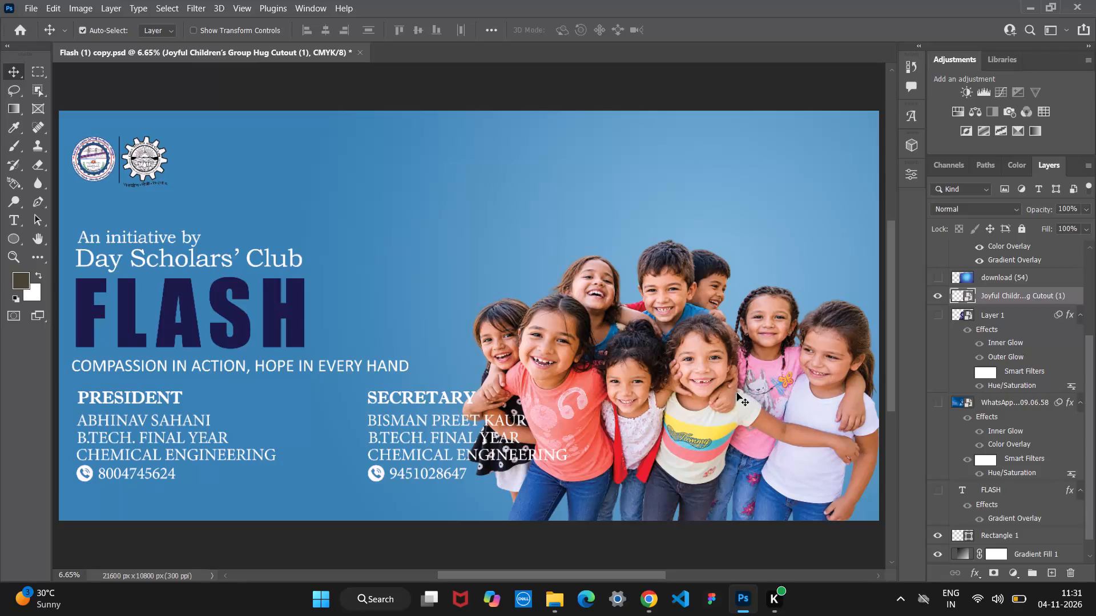
pyautogui.hotkey('shift', 'Right')
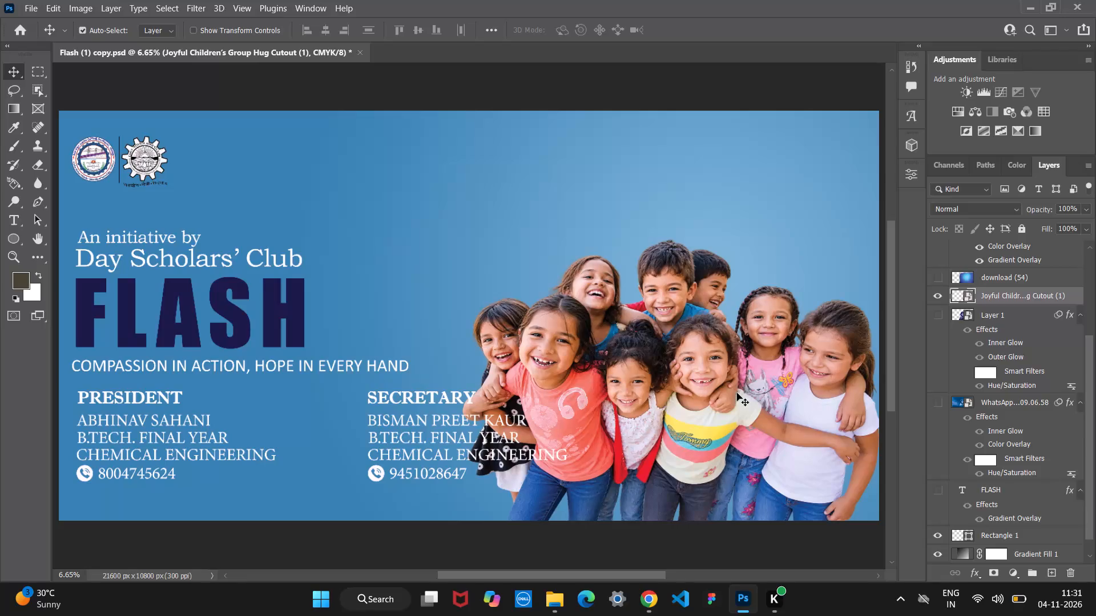
# Move the children cutout further right so the girl in the white T-shirt extends partly beyond the banner's edge.
pyautogui.keyDown('shift'); pyautogui.moveTo(751, 396); pyautogui.dragTo(792, 402); pyautogui.keyUp('shift')
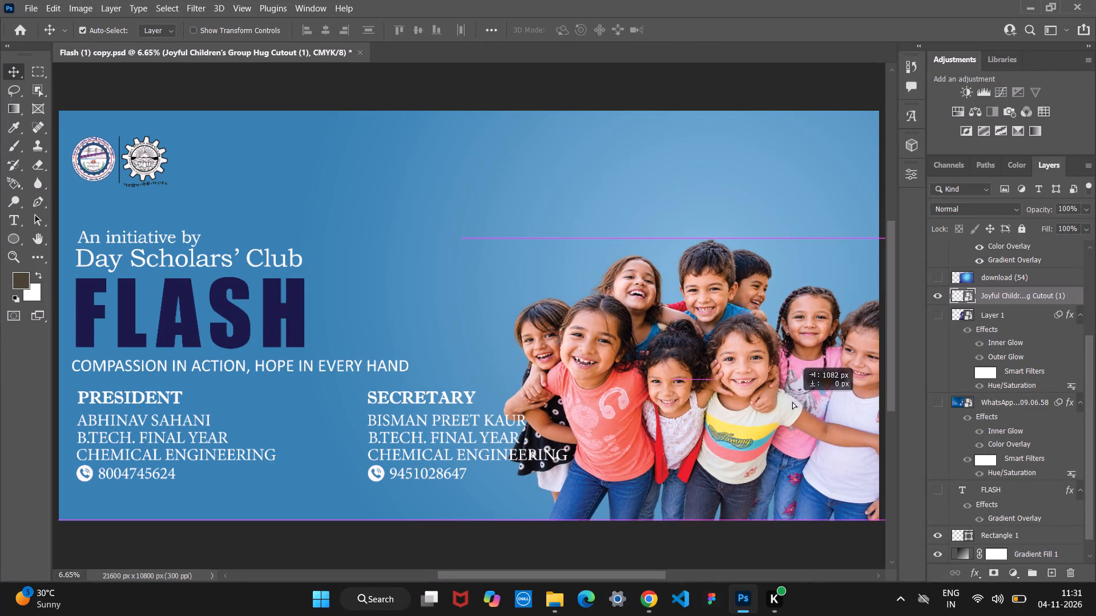
pyautogui.keyDown('shift'); pyautogui.moveTo(792, 402); pyautogui.dragTo(833, 410); pyautogui.keyUp('shift')
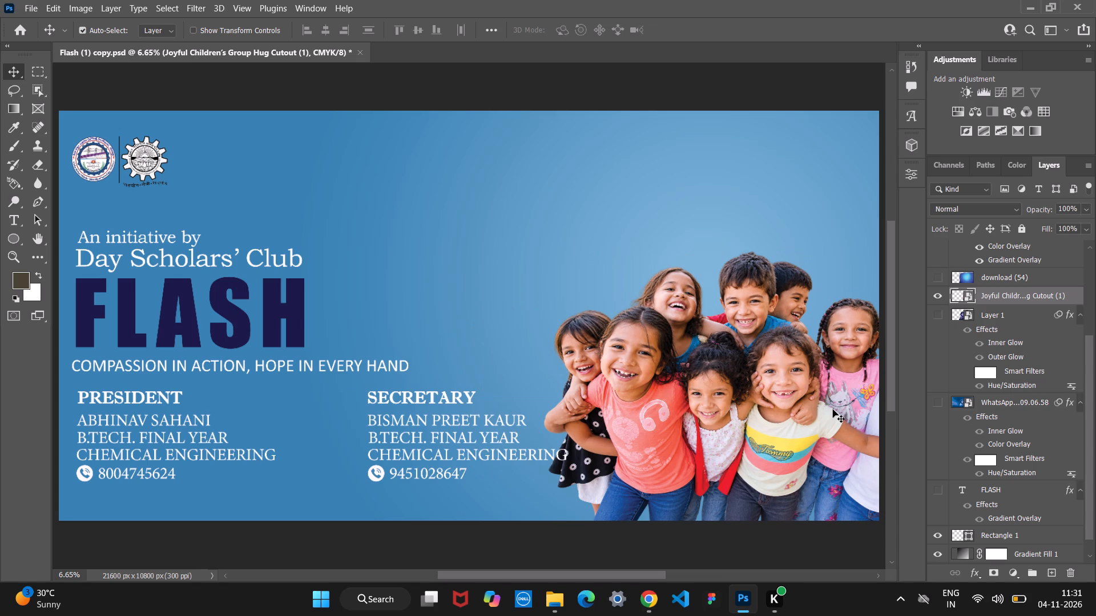
# Rotate the children cutout counterclockwise, trying about -13.8° and settling on about -8.4°, and apply the transform.
pyautogui.hotkey('ctrl', 't')
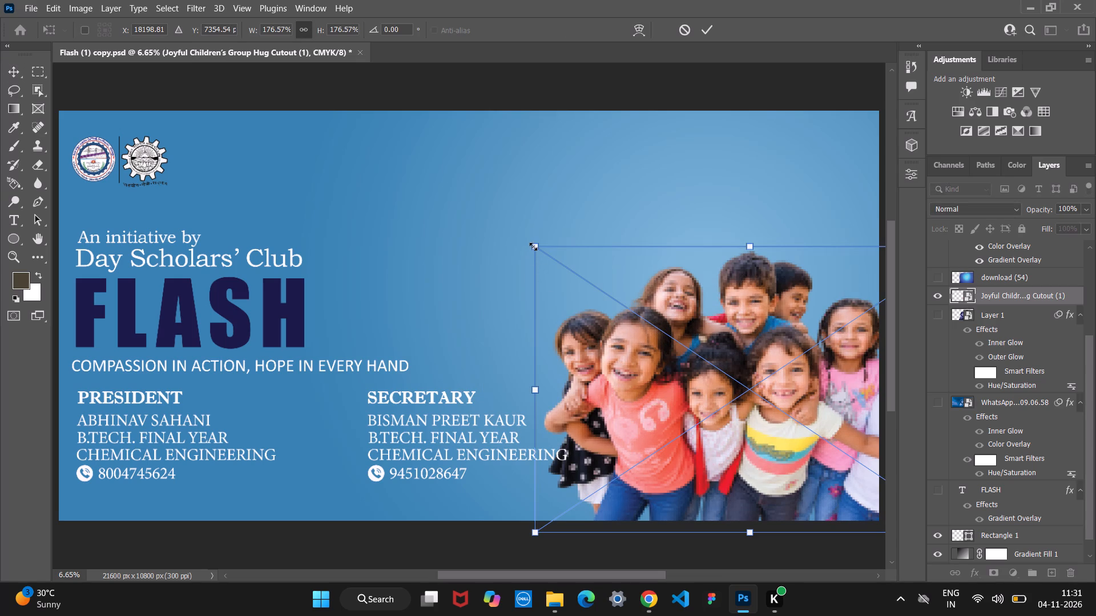
pyautogui.moveTo(519, 242); pyautogui.dragTo(515, 249)
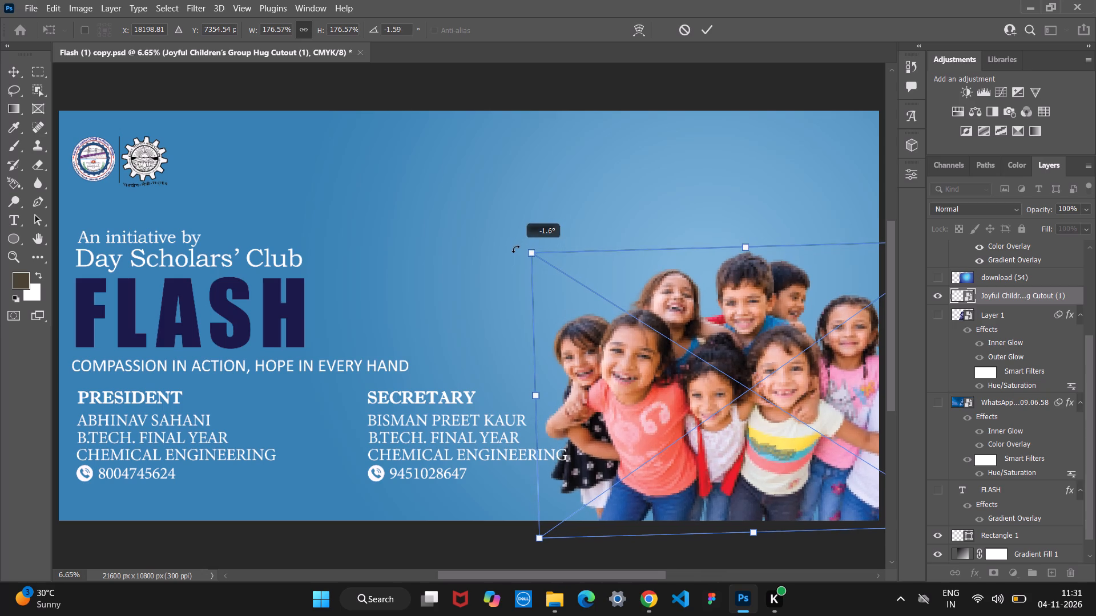
pyautogui.moveTo(515, 249); pyautogui.dragTo(507, 273)
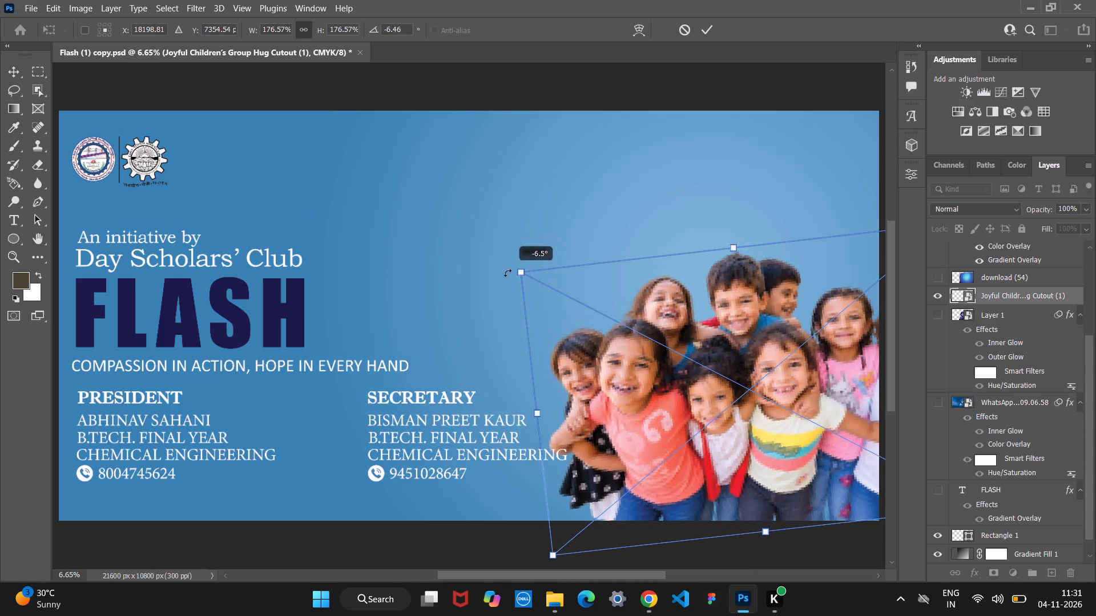
pyautogui.moveTo(507, 273); pyautogui.dragTo(504, 295)
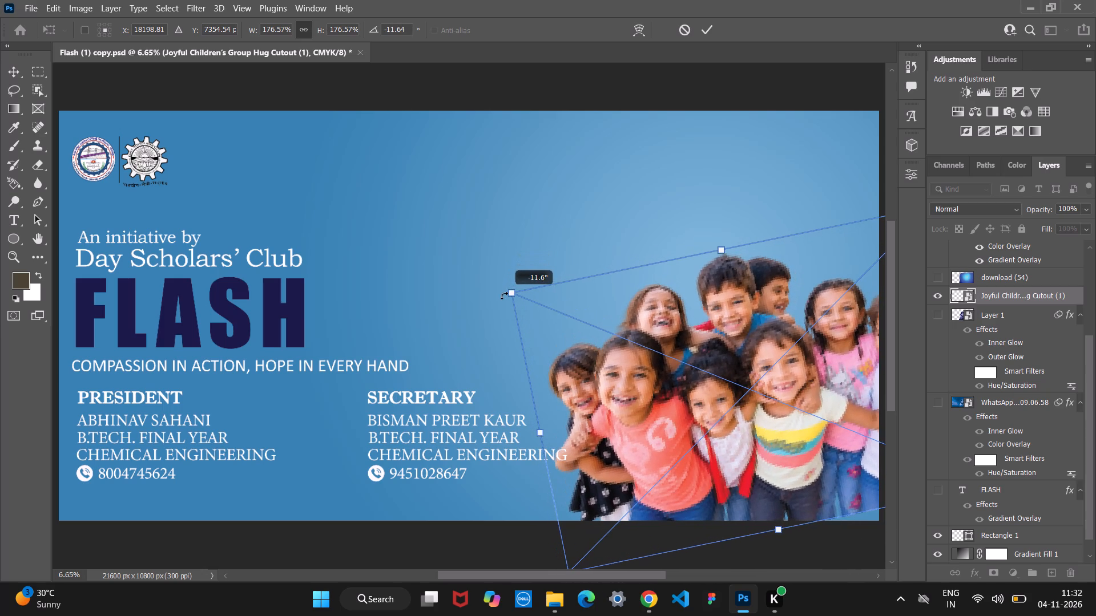
pyautogui.moveTo(504, 295); pyautogui.dragTo(504, 306)
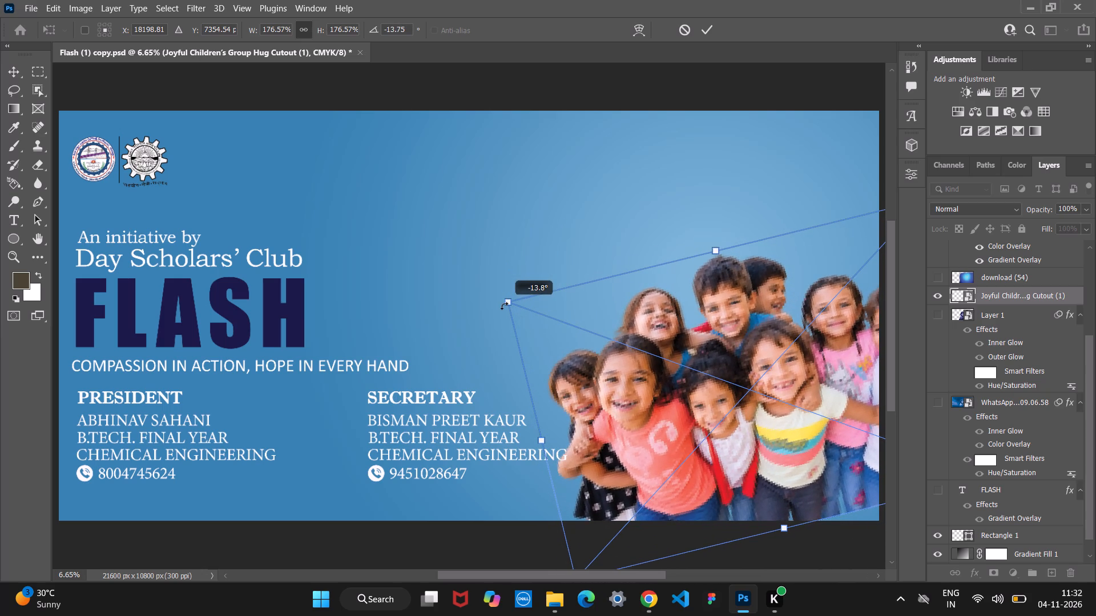
pyautogui.moveTo(504, 306); pyautogui.dragTo(503, 289)
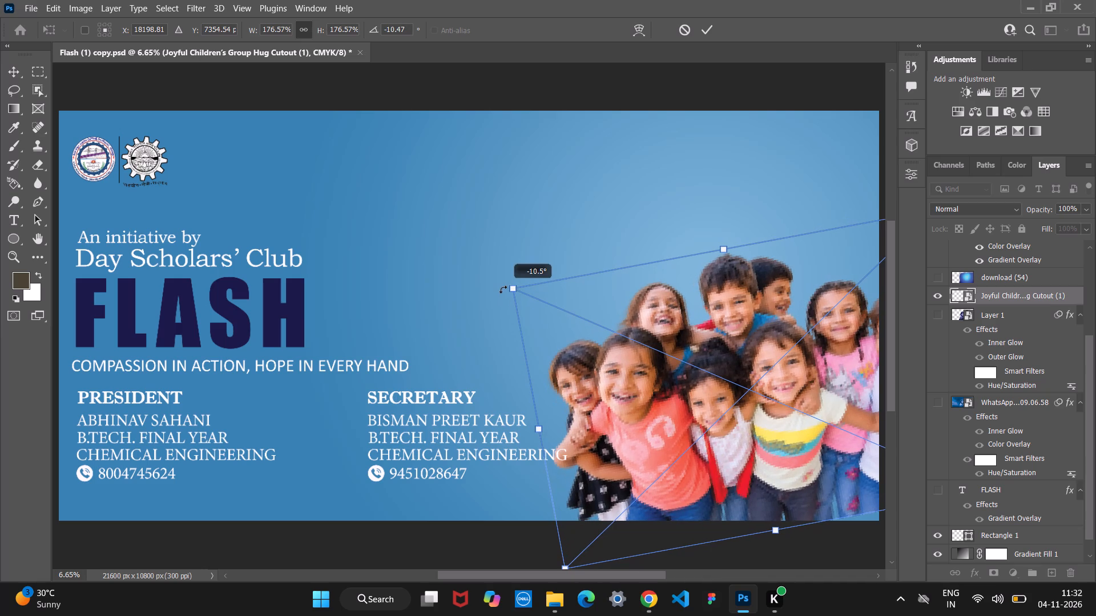
pyautogui.moveTo(503, 289); pyautogui.dragTo(505, 279)
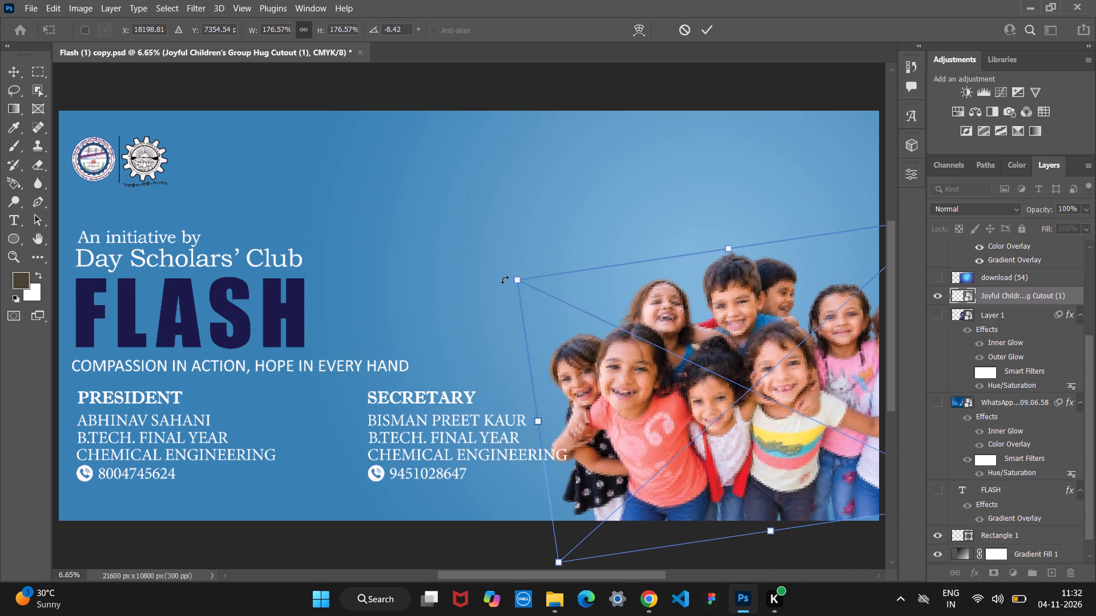
pyautogui.press('Return')
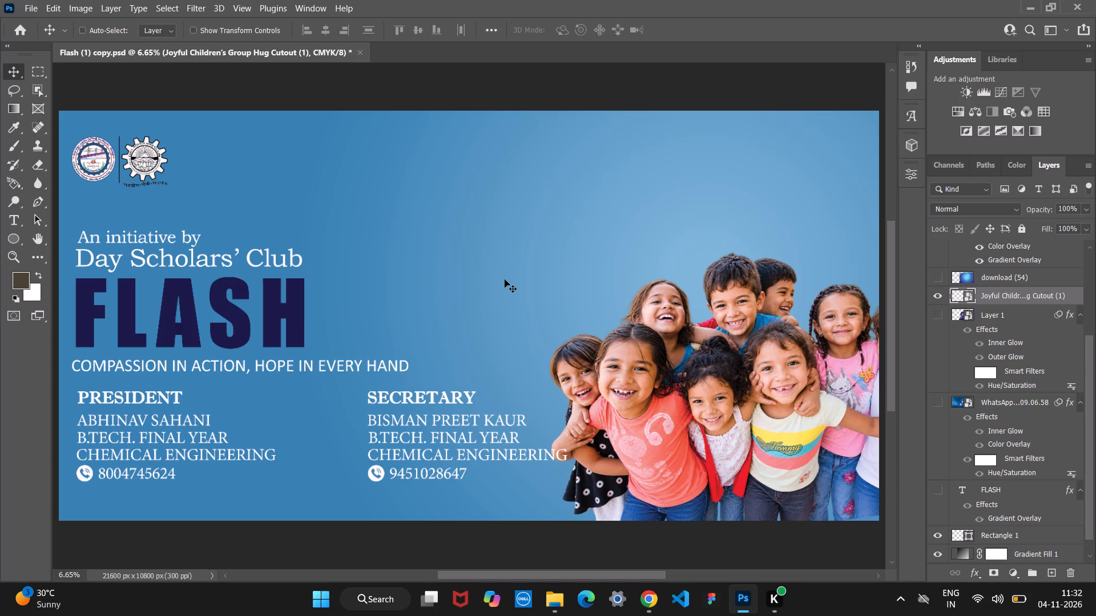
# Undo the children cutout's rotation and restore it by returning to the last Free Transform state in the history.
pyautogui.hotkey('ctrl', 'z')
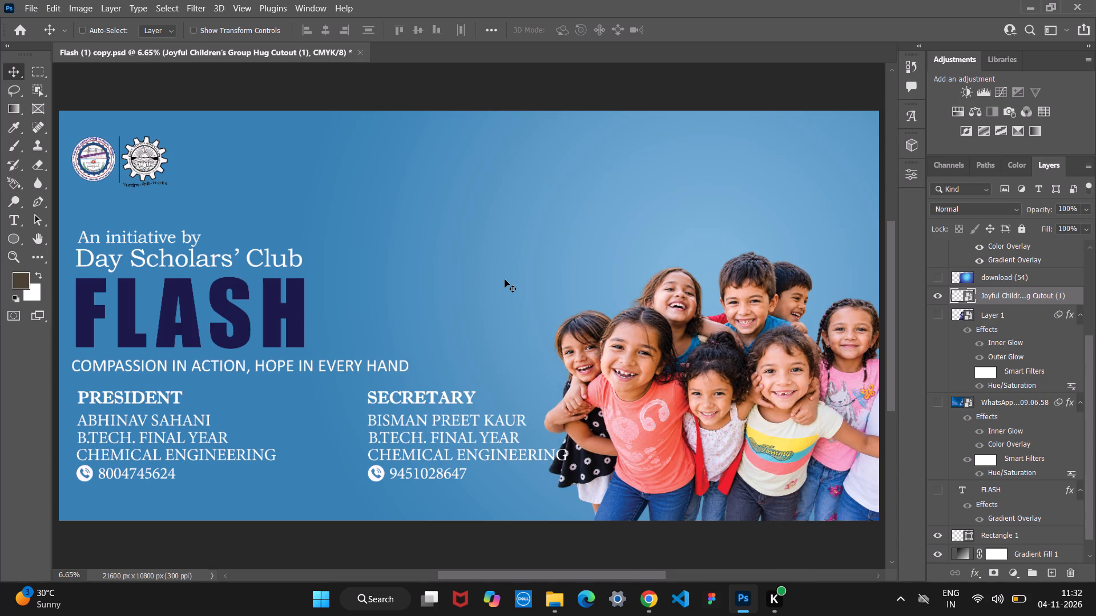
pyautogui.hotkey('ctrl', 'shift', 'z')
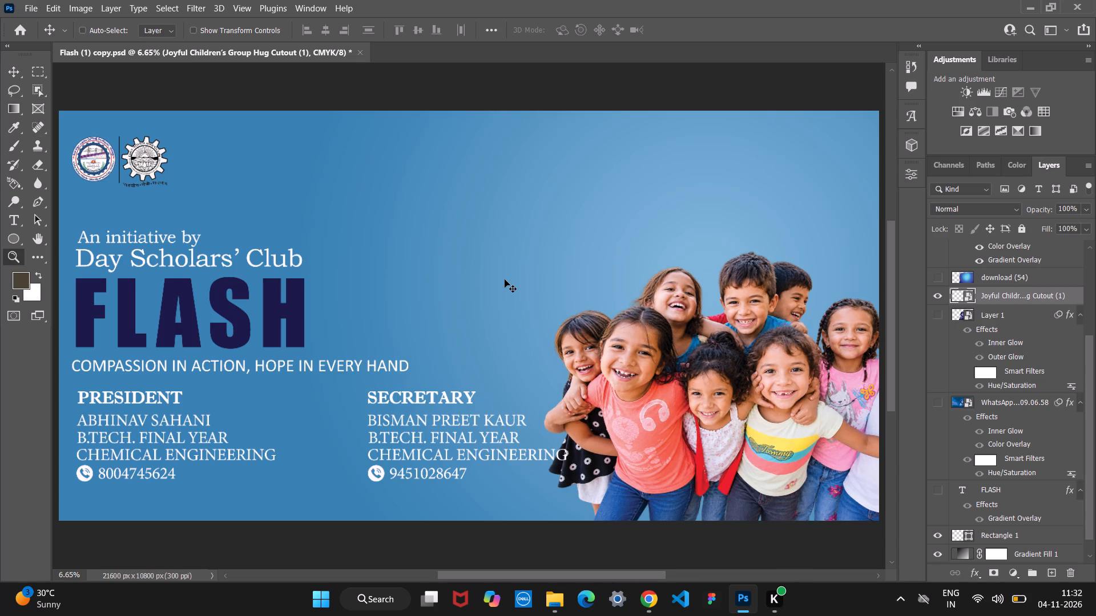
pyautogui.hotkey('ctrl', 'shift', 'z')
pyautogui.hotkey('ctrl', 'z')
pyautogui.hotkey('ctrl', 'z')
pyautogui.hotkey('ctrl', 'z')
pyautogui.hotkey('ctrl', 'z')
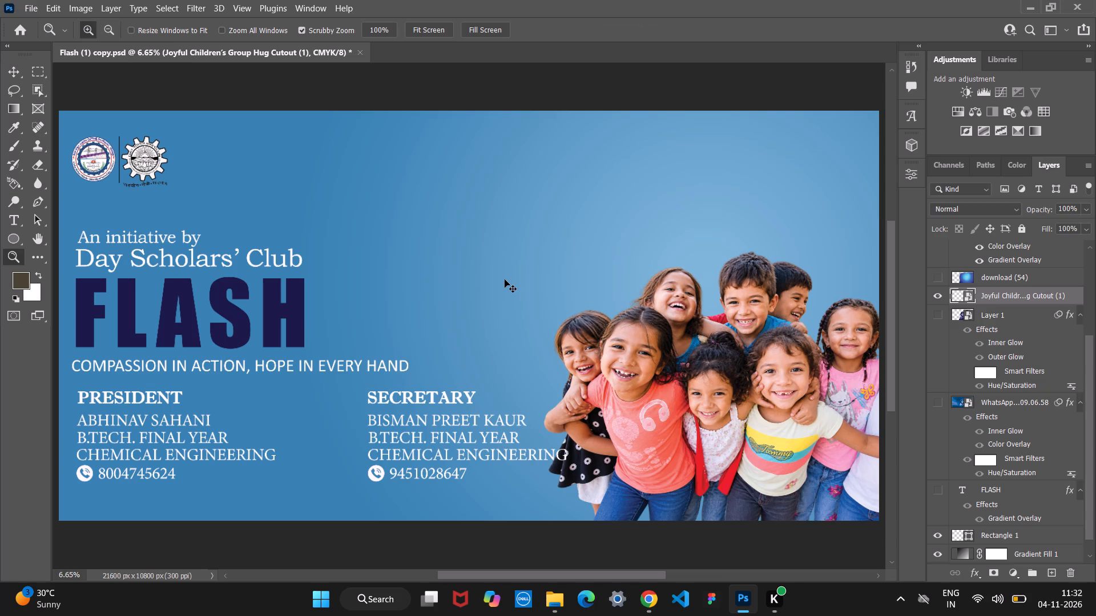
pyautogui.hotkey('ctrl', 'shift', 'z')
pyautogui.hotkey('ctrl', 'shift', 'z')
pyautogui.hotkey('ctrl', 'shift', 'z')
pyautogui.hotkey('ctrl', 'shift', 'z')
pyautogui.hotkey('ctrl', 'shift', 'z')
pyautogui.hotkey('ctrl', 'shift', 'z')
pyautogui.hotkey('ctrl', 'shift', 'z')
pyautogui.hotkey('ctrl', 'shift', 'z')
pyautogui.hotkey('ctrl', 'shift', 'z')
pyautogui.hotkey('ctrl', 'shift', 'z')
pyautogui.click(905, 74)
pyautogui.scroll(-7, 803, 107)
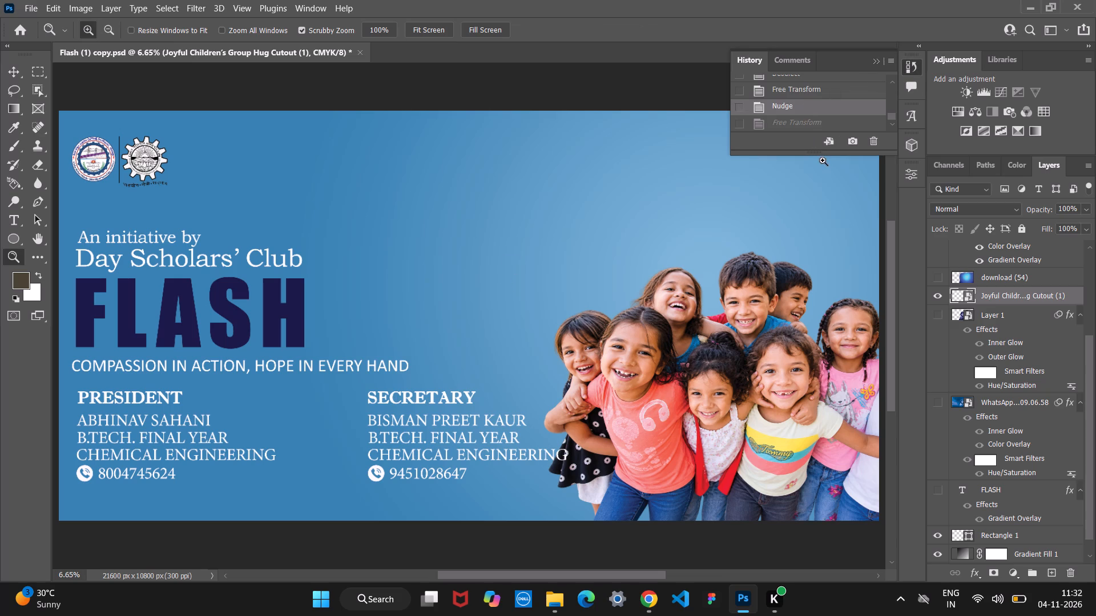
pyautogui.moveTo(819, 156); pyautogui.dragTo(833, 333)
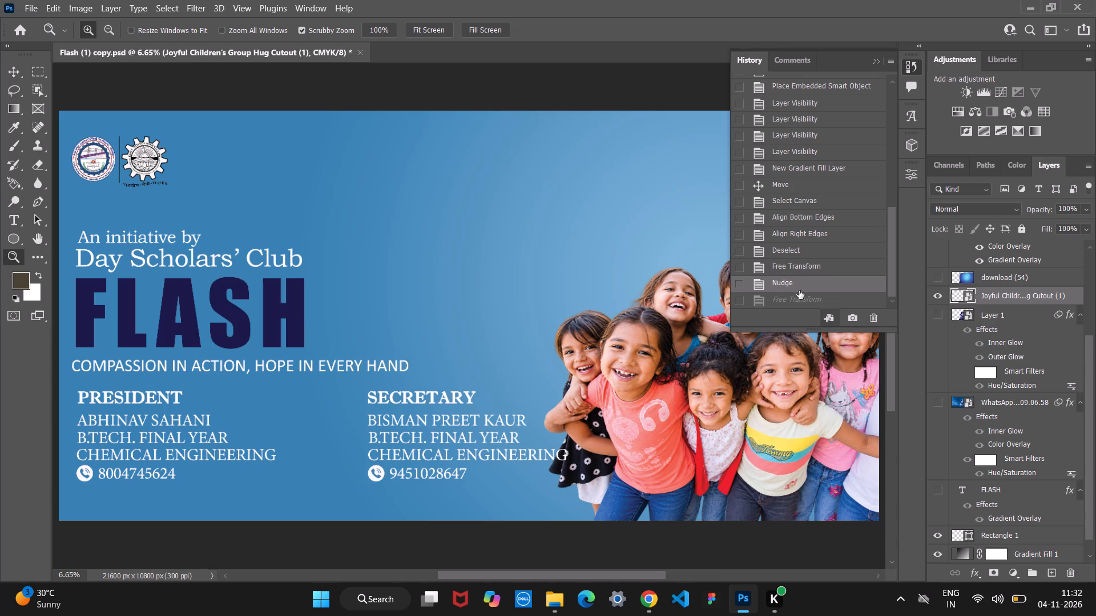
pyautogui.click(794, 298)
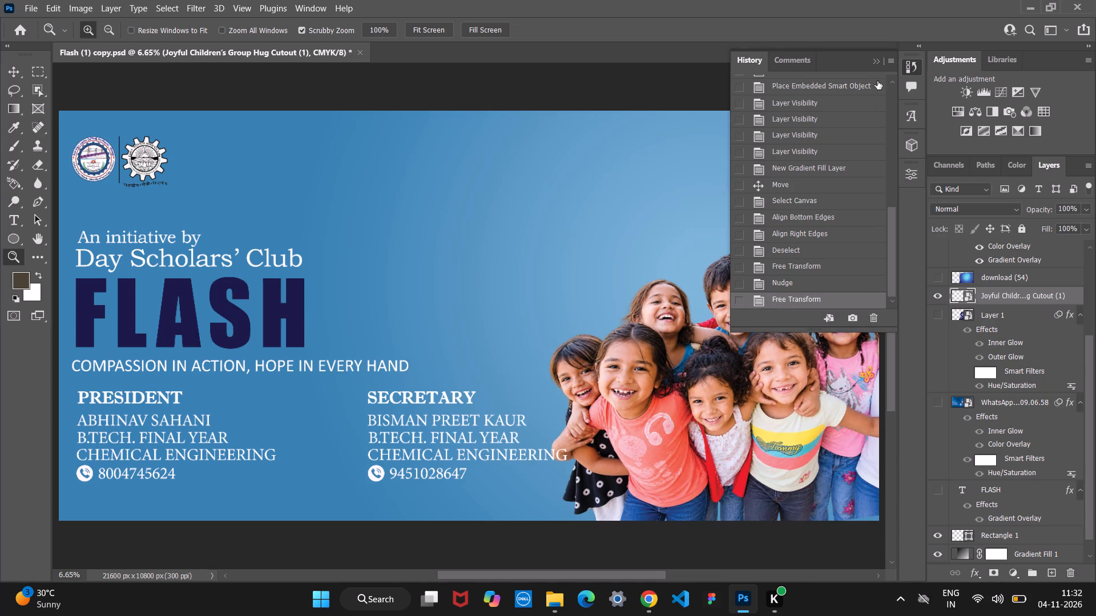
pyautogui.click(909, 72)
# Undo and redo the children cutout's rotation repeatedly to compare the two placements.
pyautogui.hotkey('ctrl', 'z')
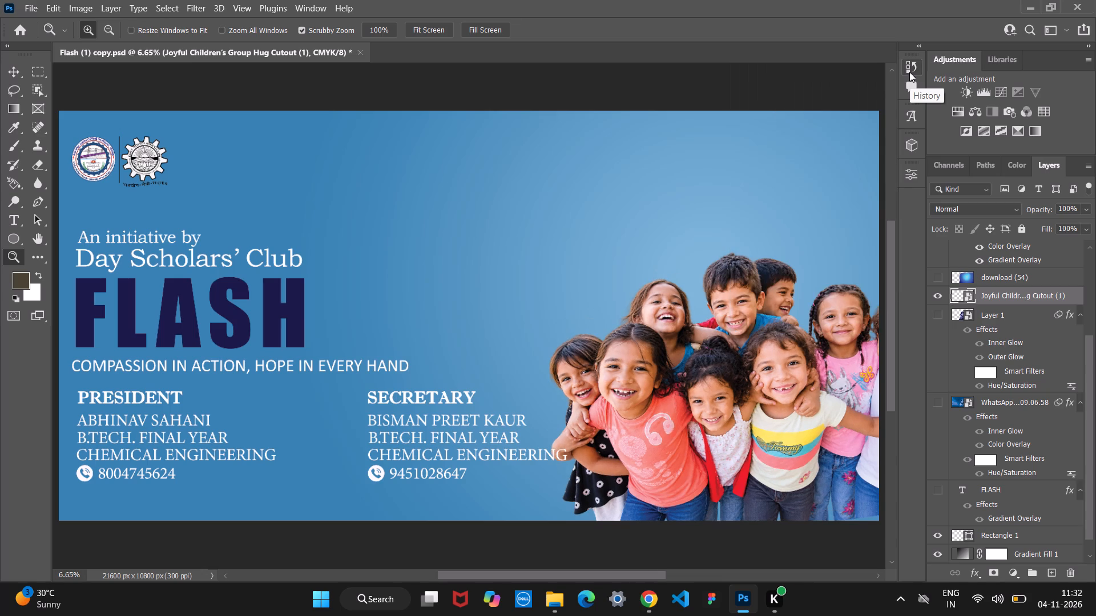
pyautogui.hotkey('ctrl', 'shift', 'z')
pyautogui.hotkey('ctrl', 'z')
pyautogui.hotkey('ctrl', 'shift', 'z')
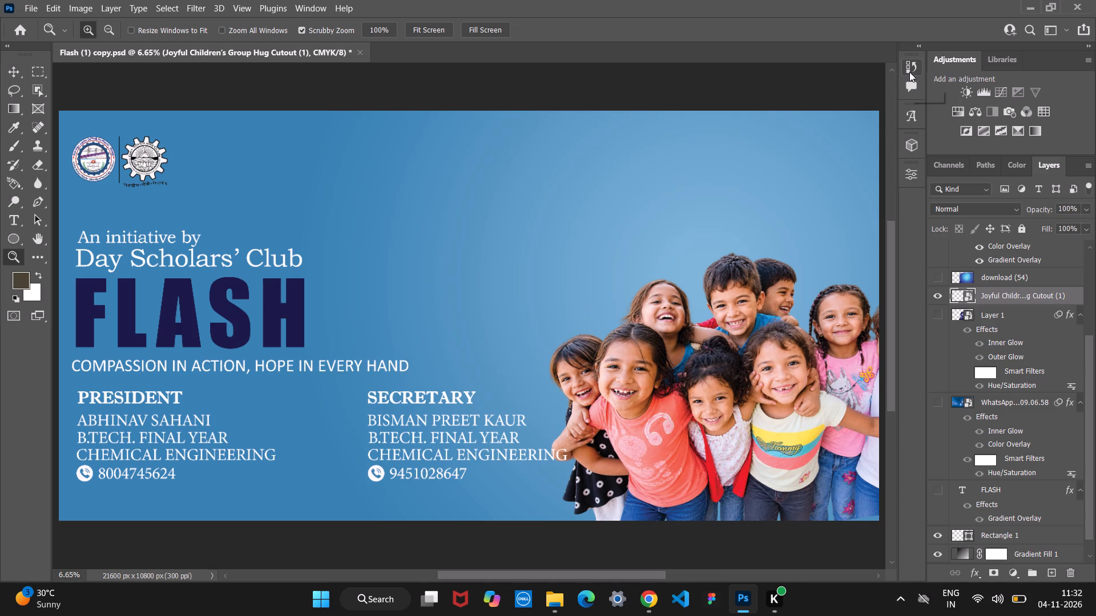
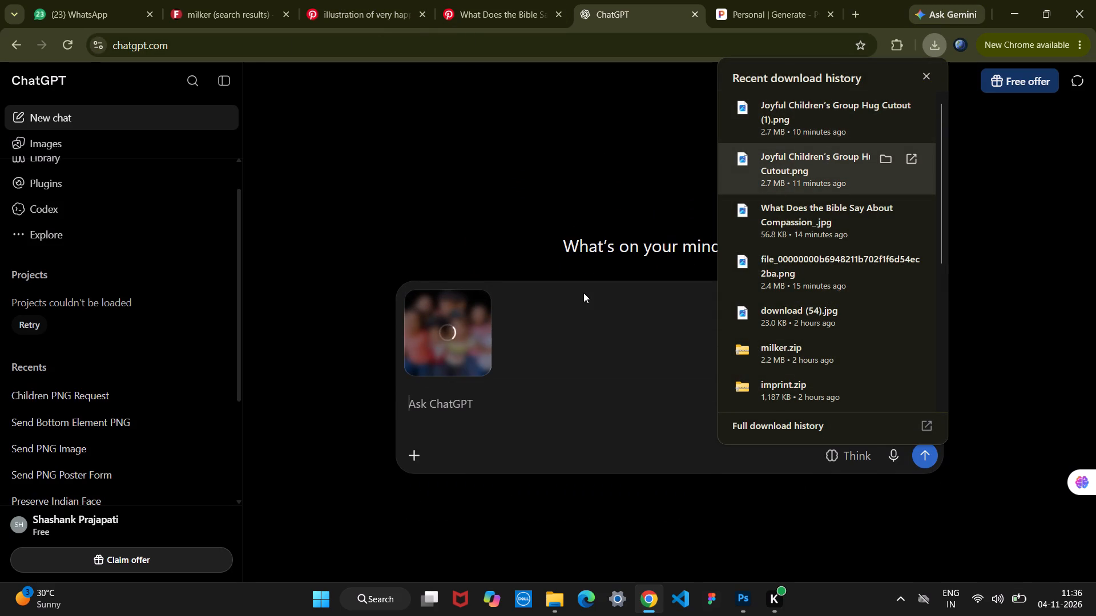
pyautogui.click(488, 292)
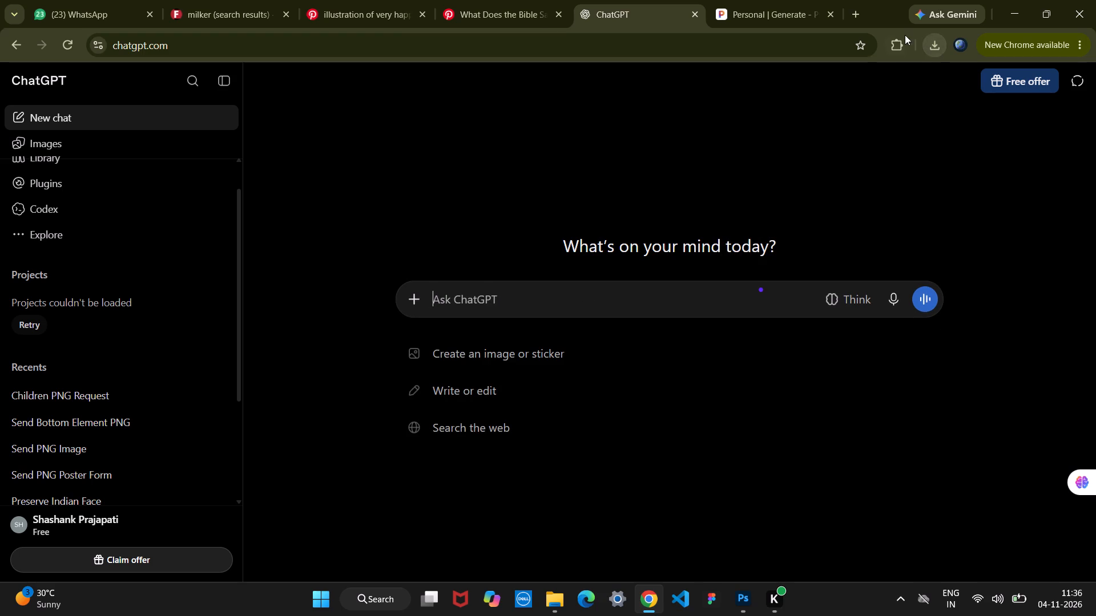
# Download the original group photo again from the Pinterest pin "What Does the Bible Say About Compassion?" and dismiss the download notice.
pyautogui.click(547, 0)
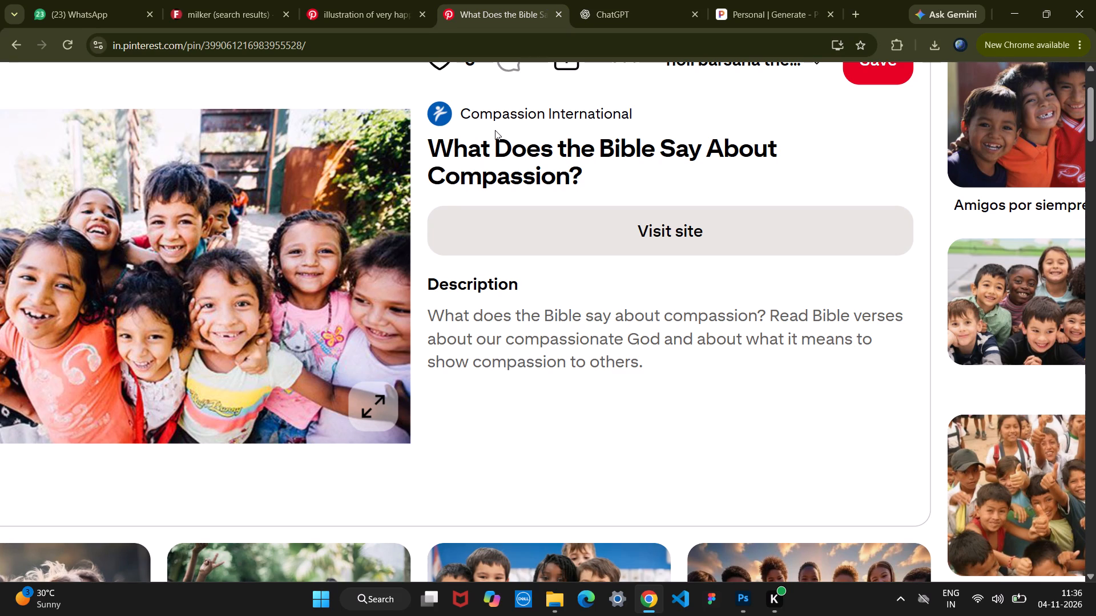
pyautogui.scroll(1, 495, 130)
pyautogui.click(616, 169)
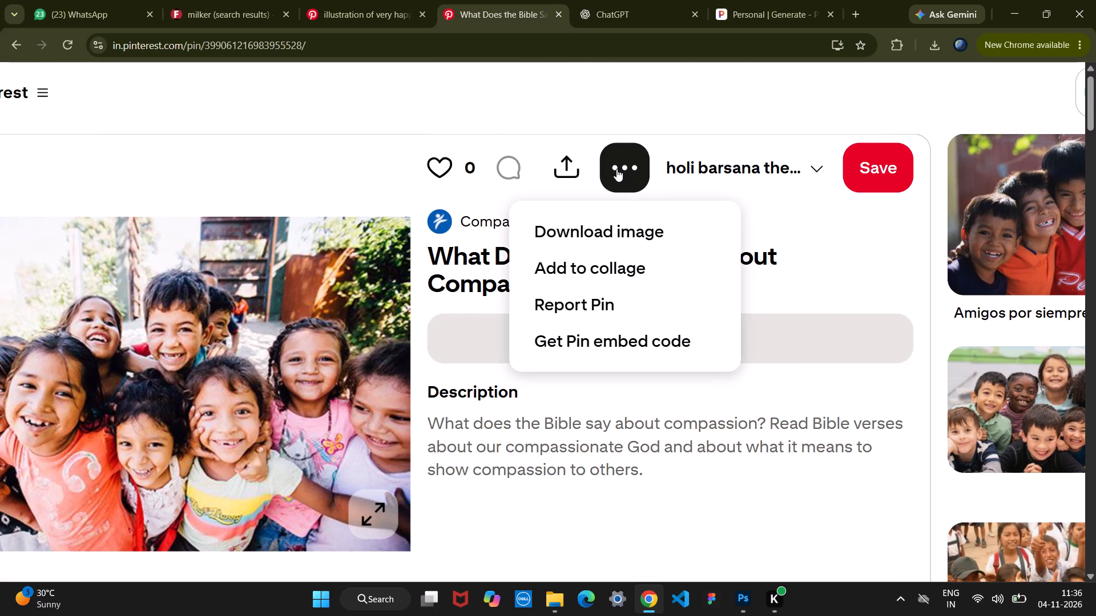
pyautogui.click(571, 237)
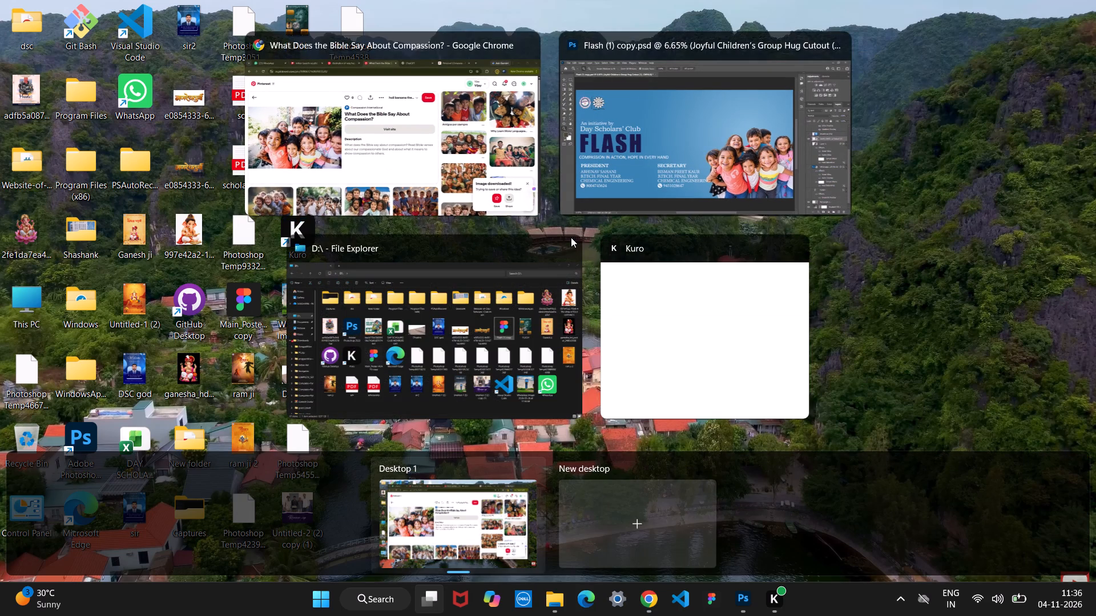
pyautogui.click(460, 131)
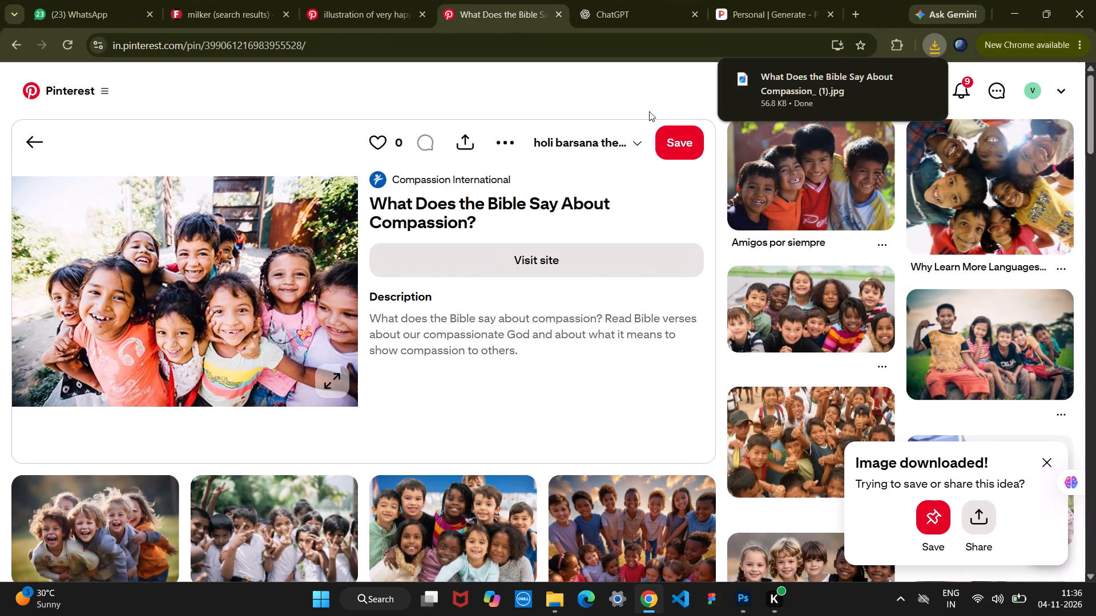
pyautogui.click(683, 88)
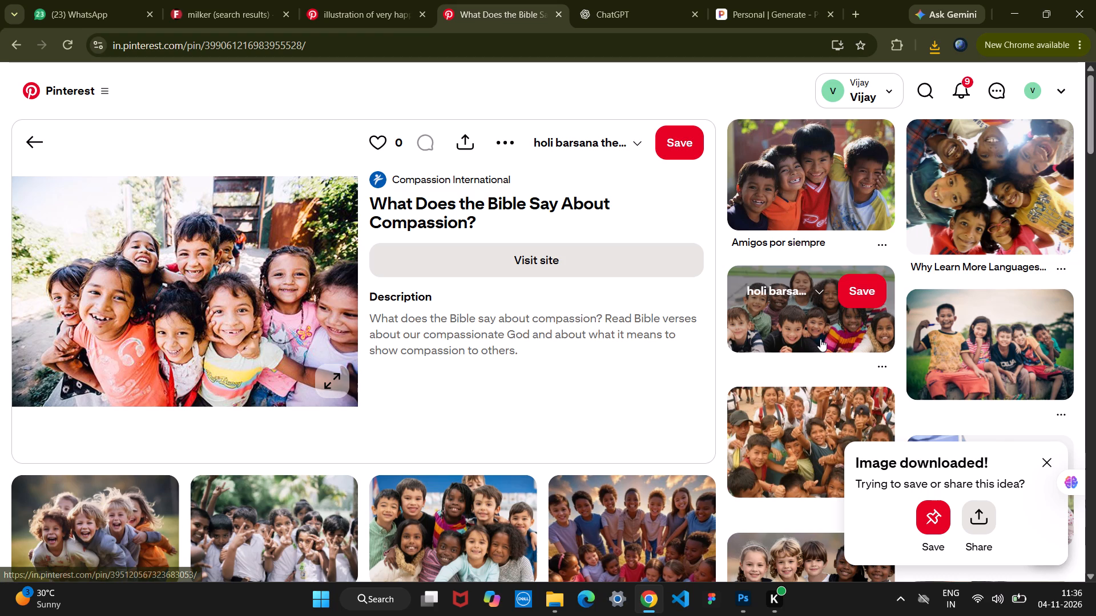
pyautogui.click(1047, 469)
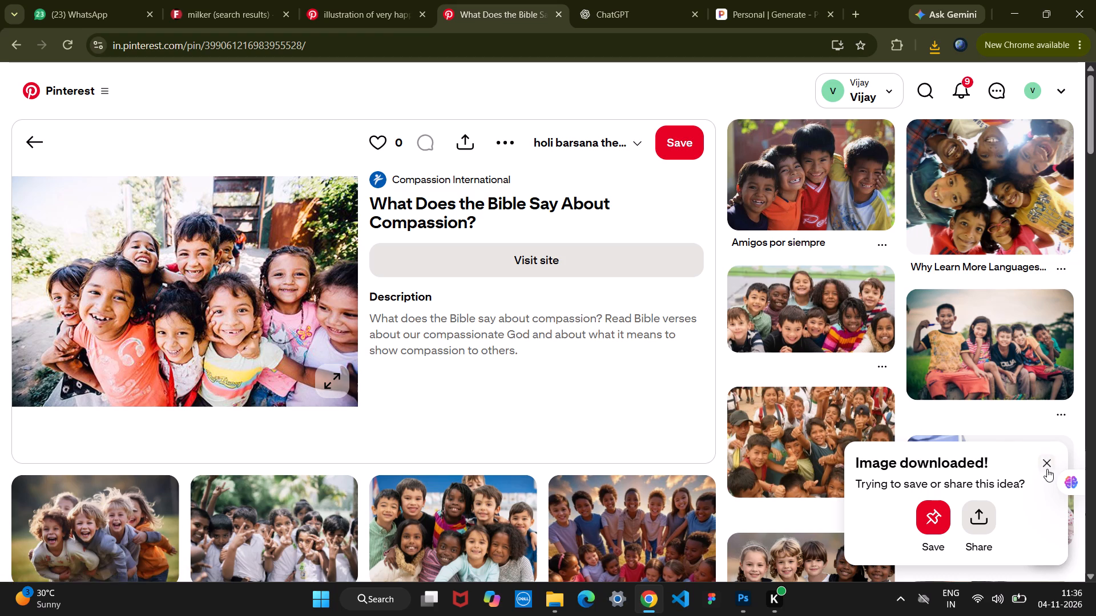
# Browse the related pins below the Compassion photo for alternative group pictures of happy children.
pyautogui.scroll(-1, 783, 483)
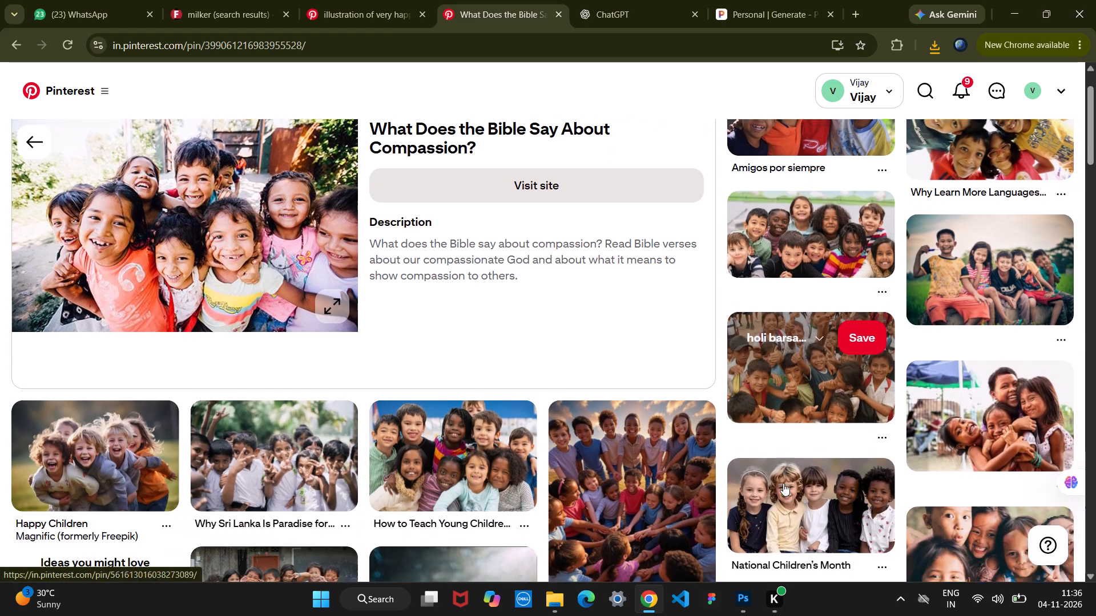
pyautogui.scroll(-2, 783, 483)
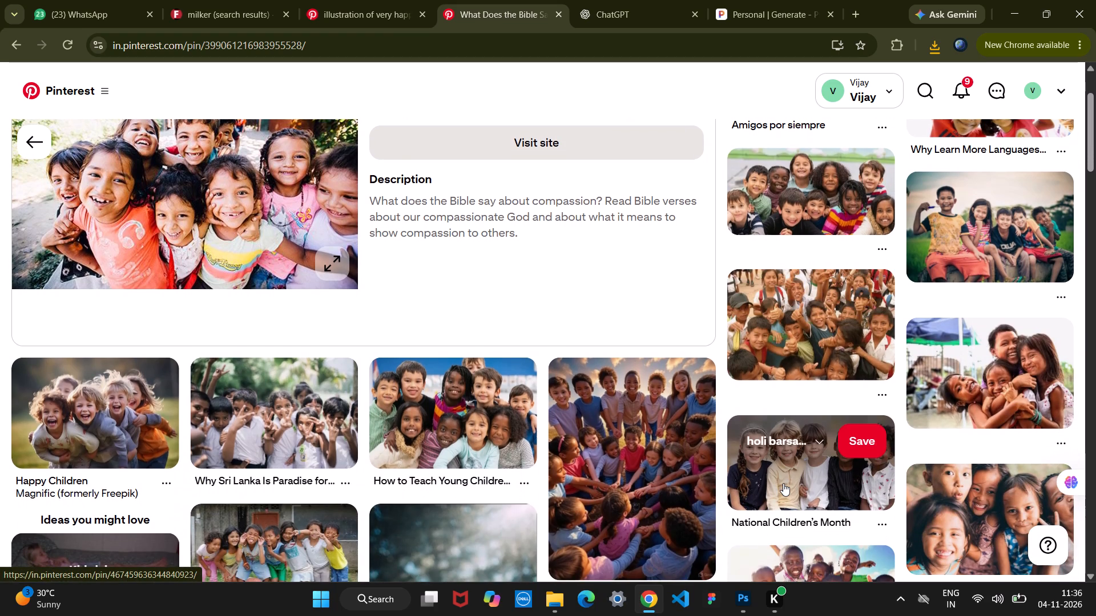
pyautogui.scroll(-3, 783, 483)
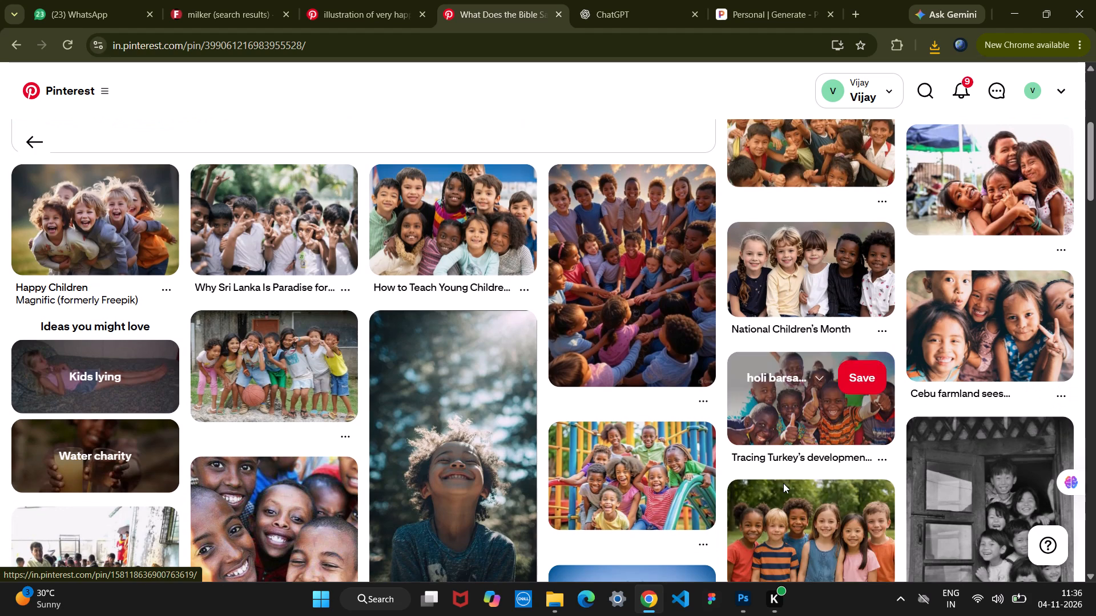
pyautogui.scroll(-2, 783, 483)
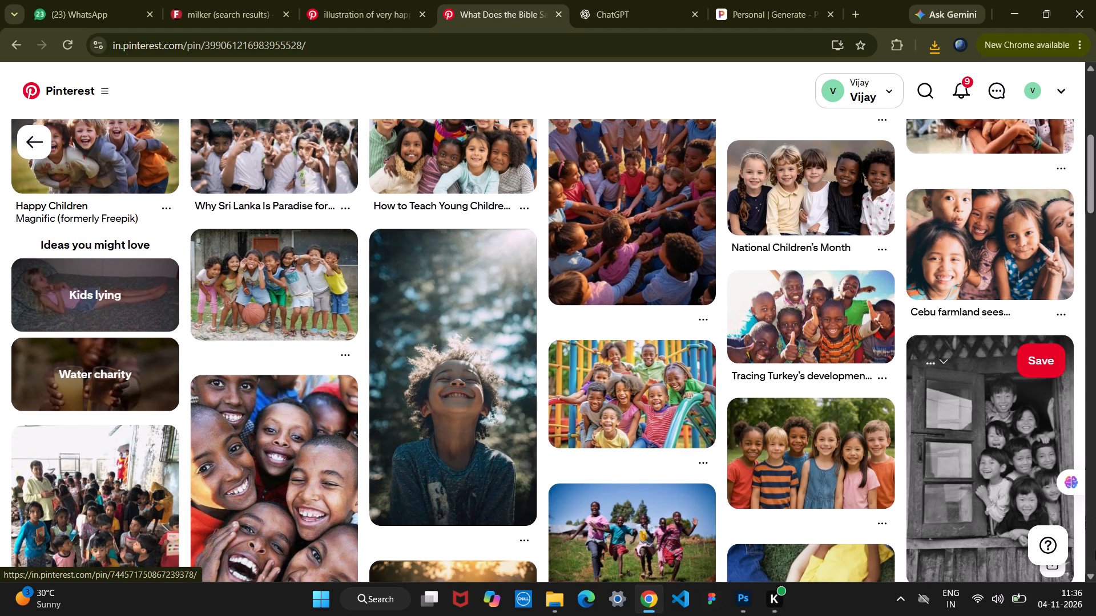
pyautogui.scroll(-3, 1095, 561)
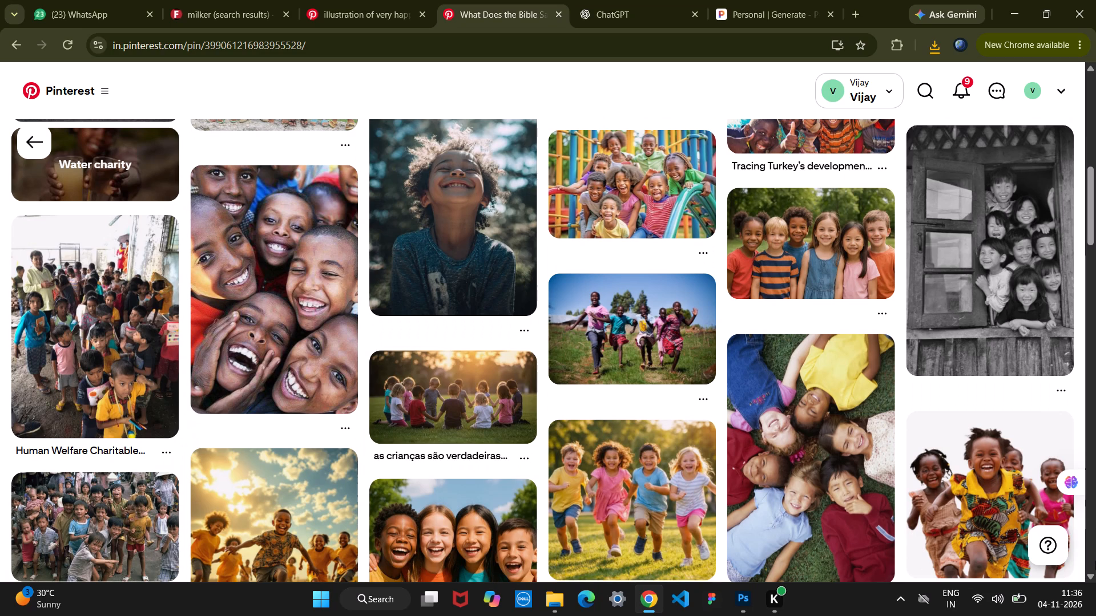
pyautogui.scroll(-4, 1095, 561)
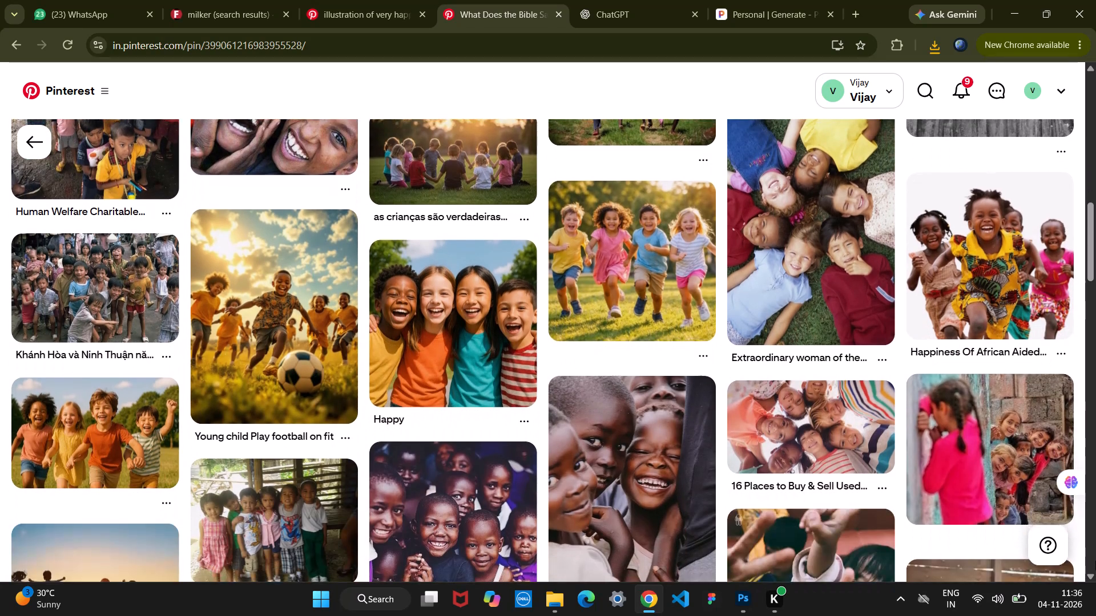
pyautogui.scroll(-3, 1095, 561)
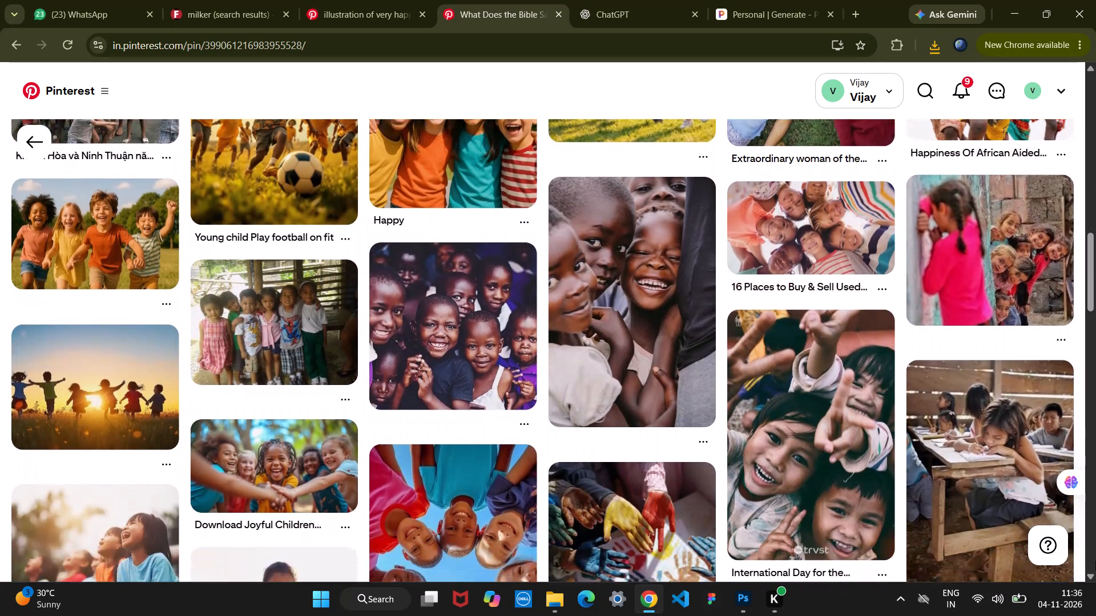
pyautogui.scroll(-4, 1095, 561)
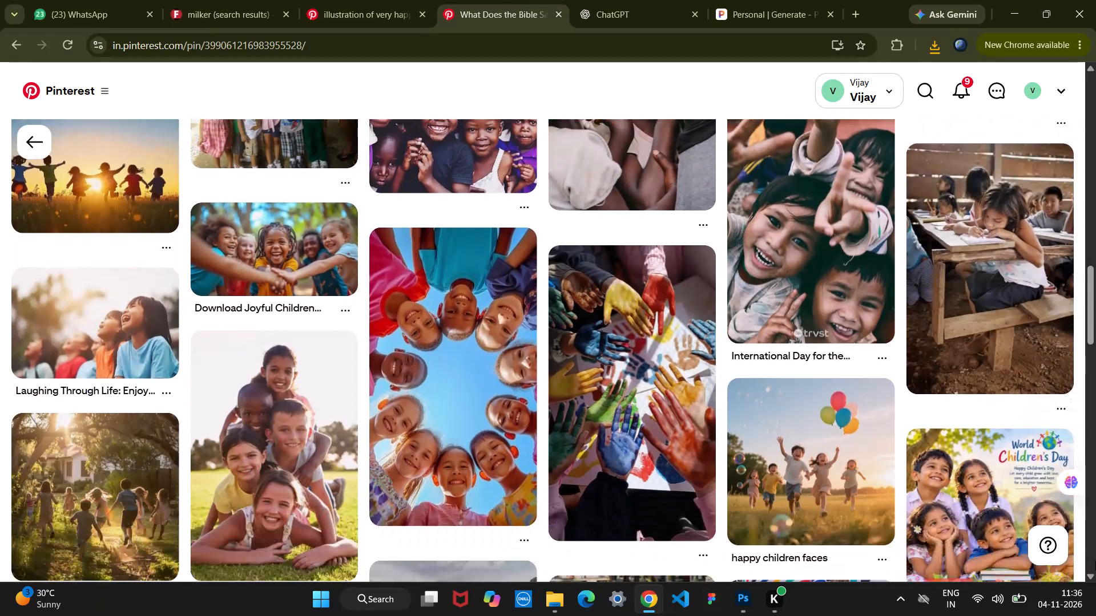
pyautogui.scroll(-4, 1095, 561)
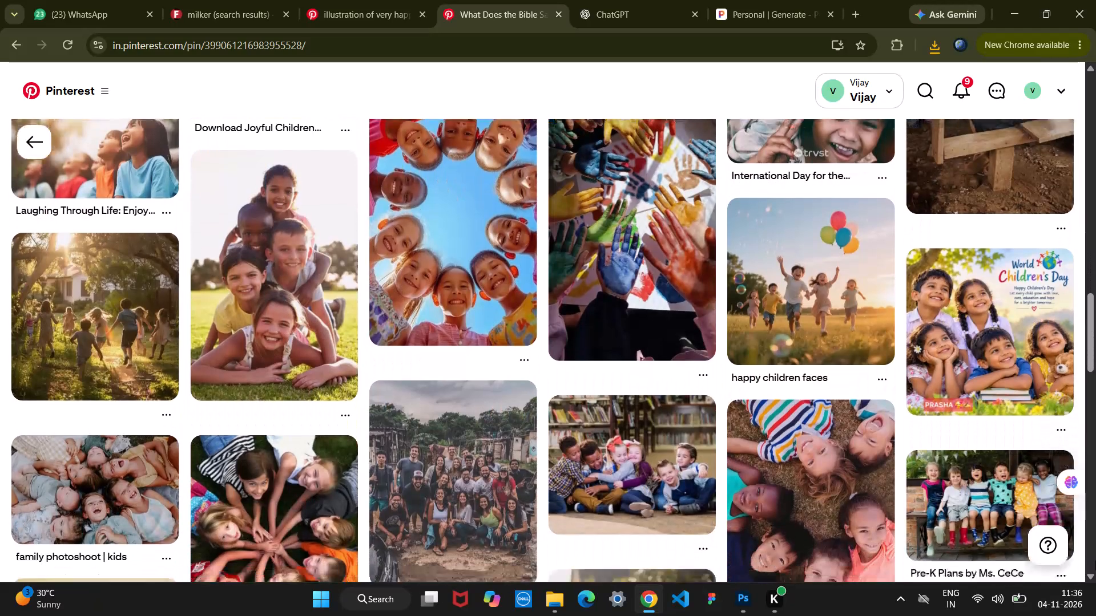
pyautogui.scroll(-3, 1095, 561)
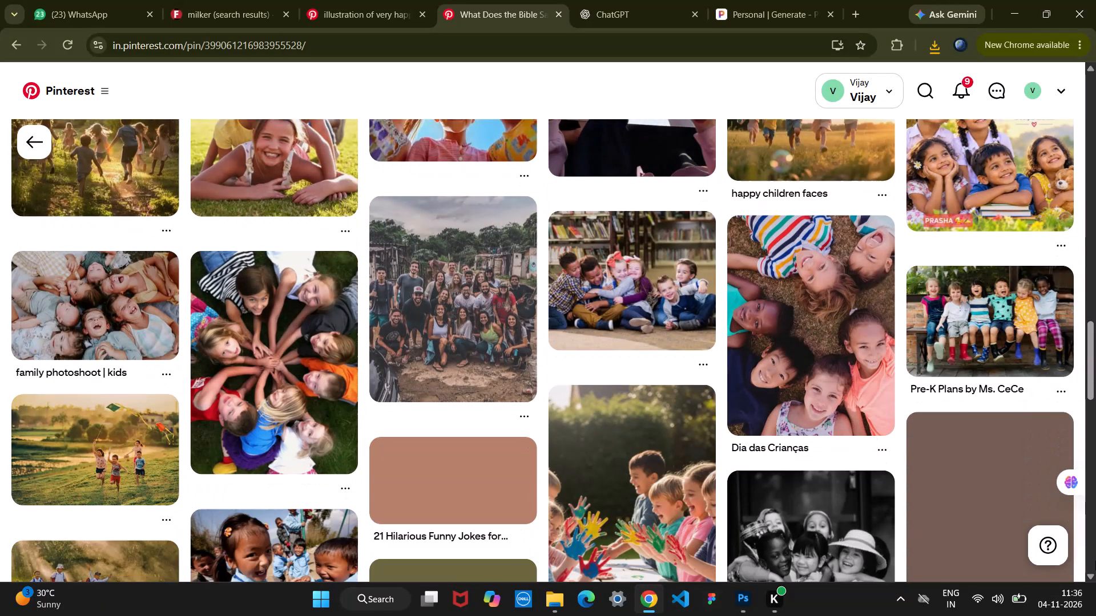
pyautogui.scroll(-5, 1095, 561)
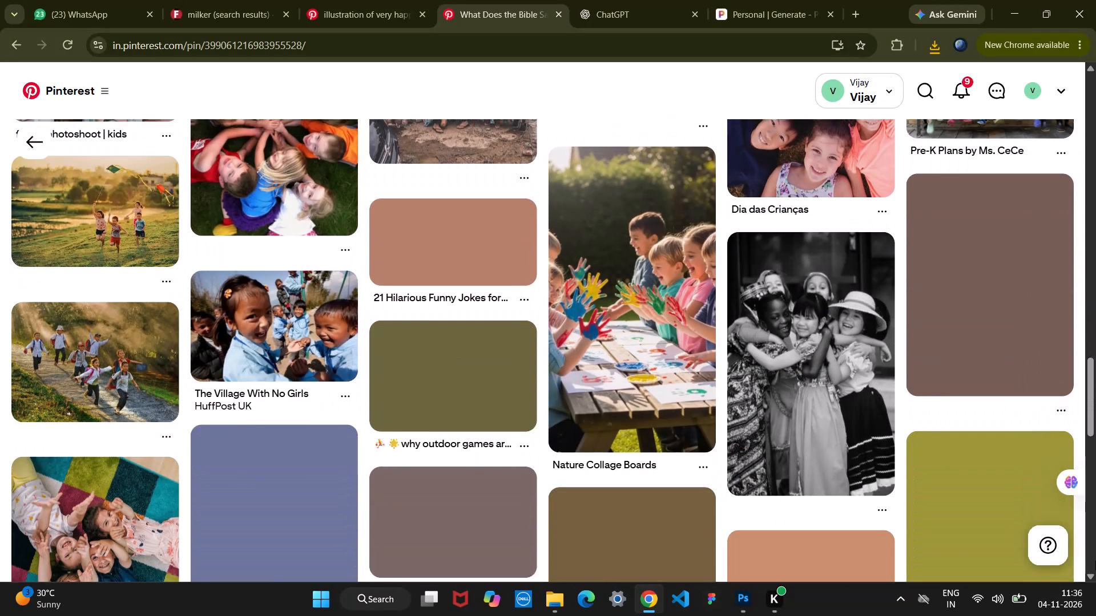
pyautogui.scroll(-4, 1095, 561)
pyautogui.scroll(3, 1095, 561)
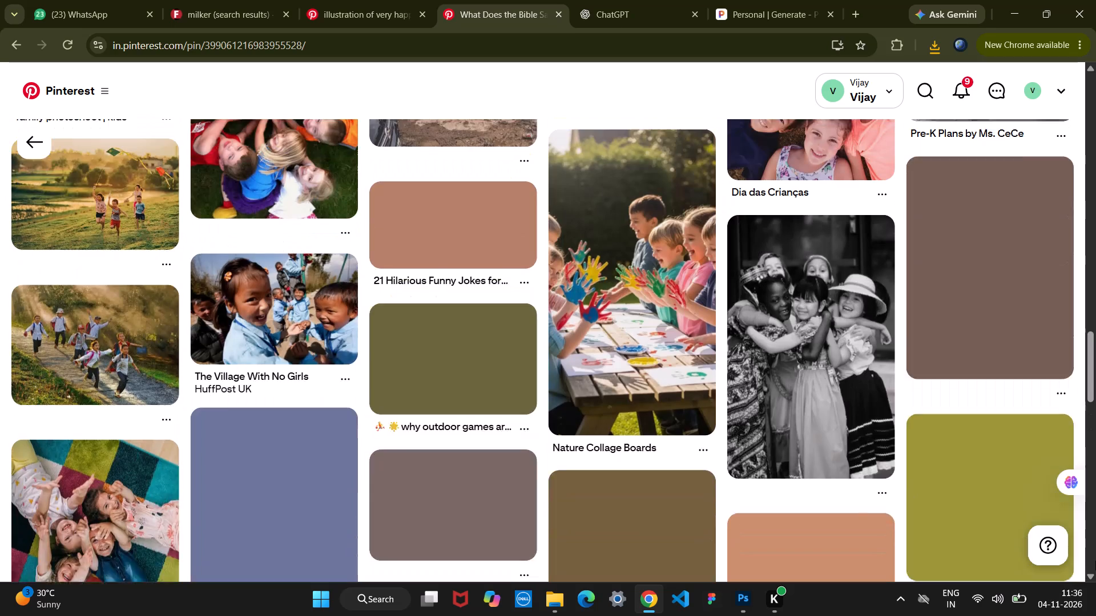
pyautogui.scroll(8, 1095, 561)
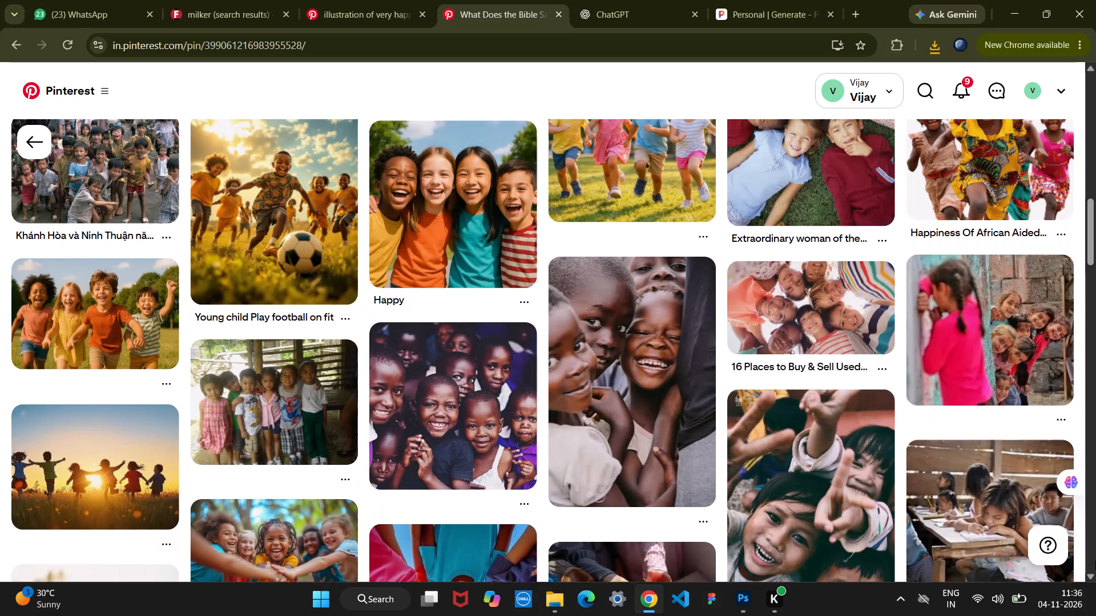
pyautogui.scroll(4, 1095, 561)
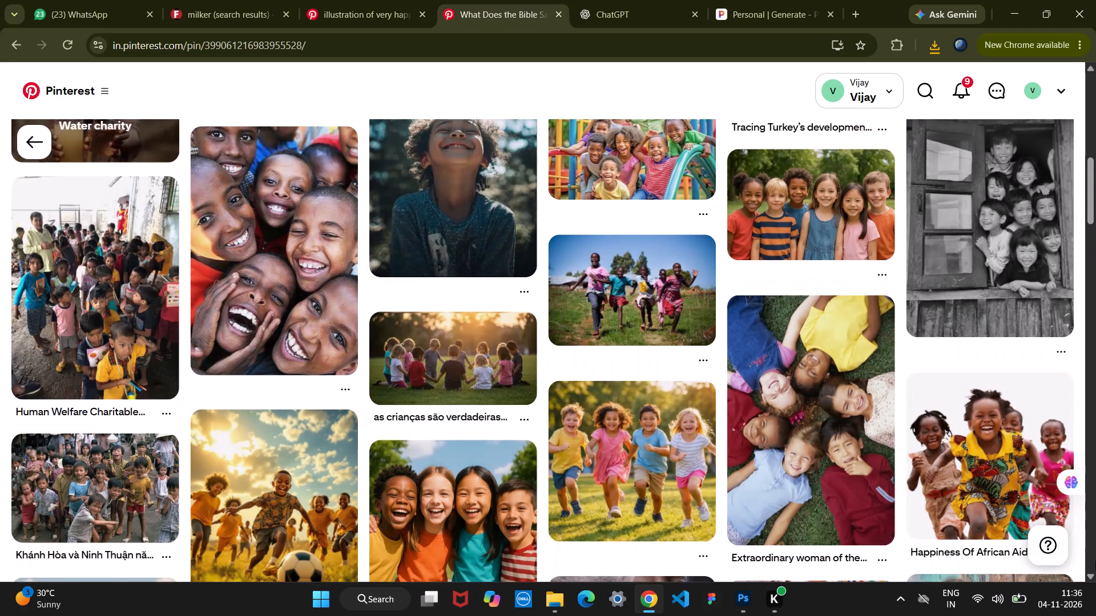
pyautogui.scroll(4, 1095, 561)
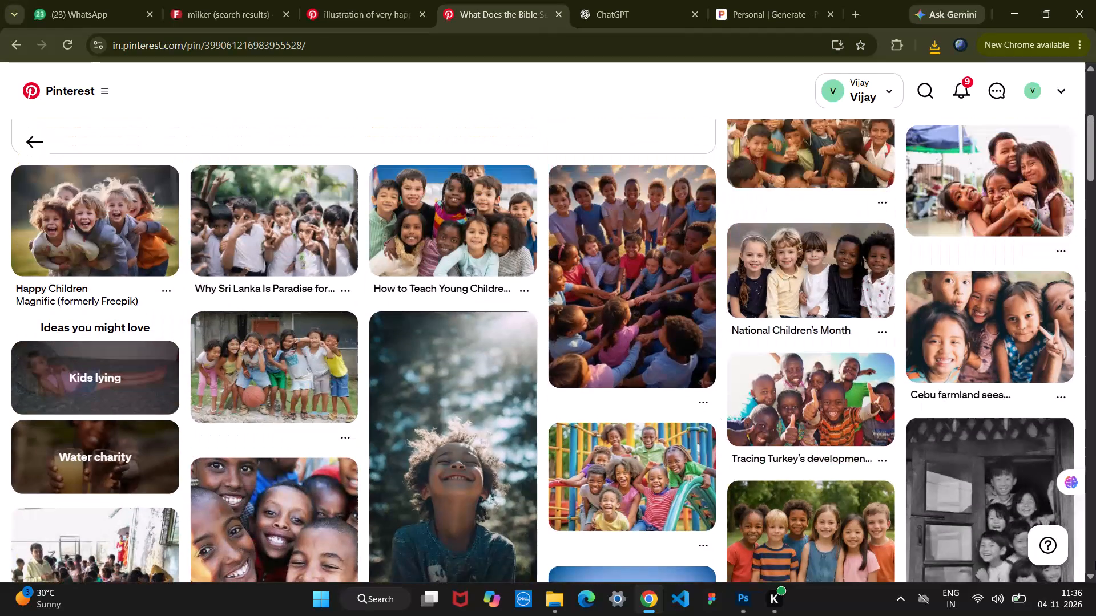
pyautogui.scroll(1, 1095, 561)
# Open the "Silly faces" pin of children posing with a basketball and browse its related pins for alternative group photos of happy children.
pyautogui.click(273, 384)
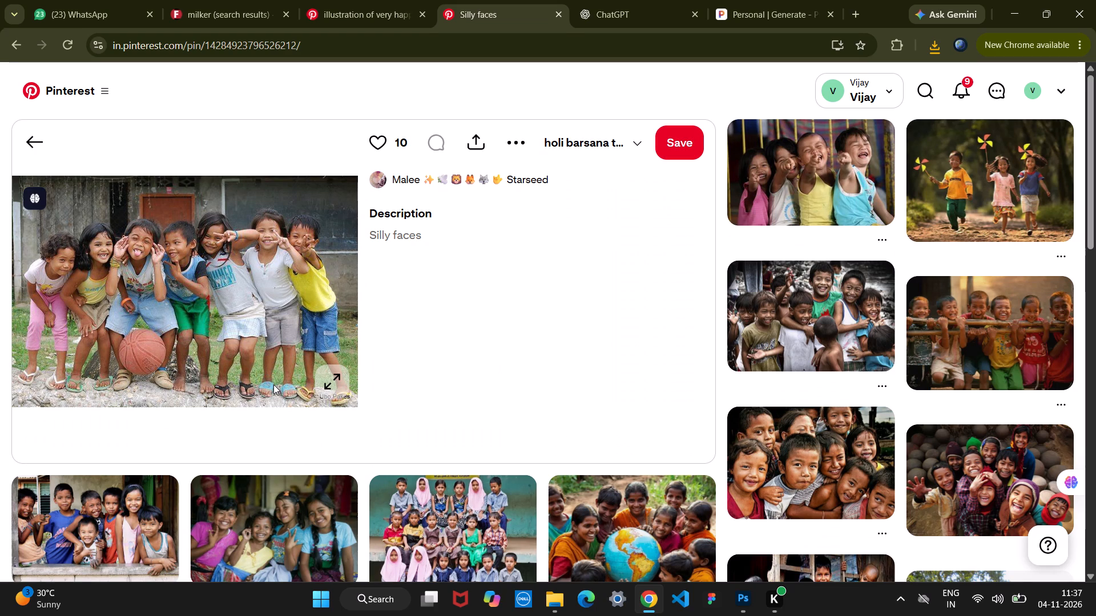
pyautogui.scroll(-2, 273, 384)
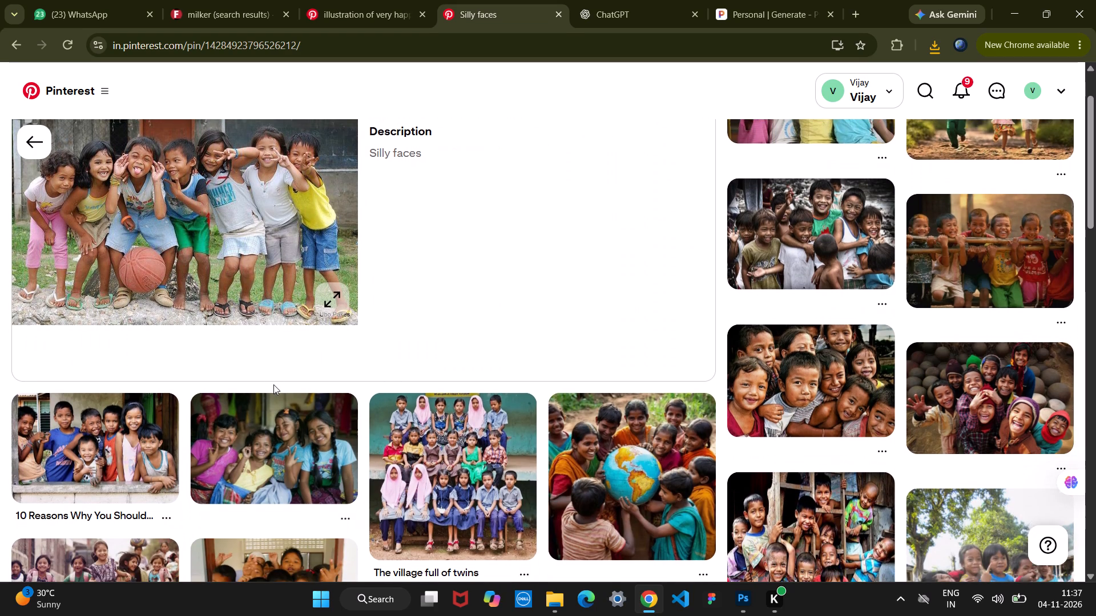
pyautogui.scroll(-2, 273, 384)
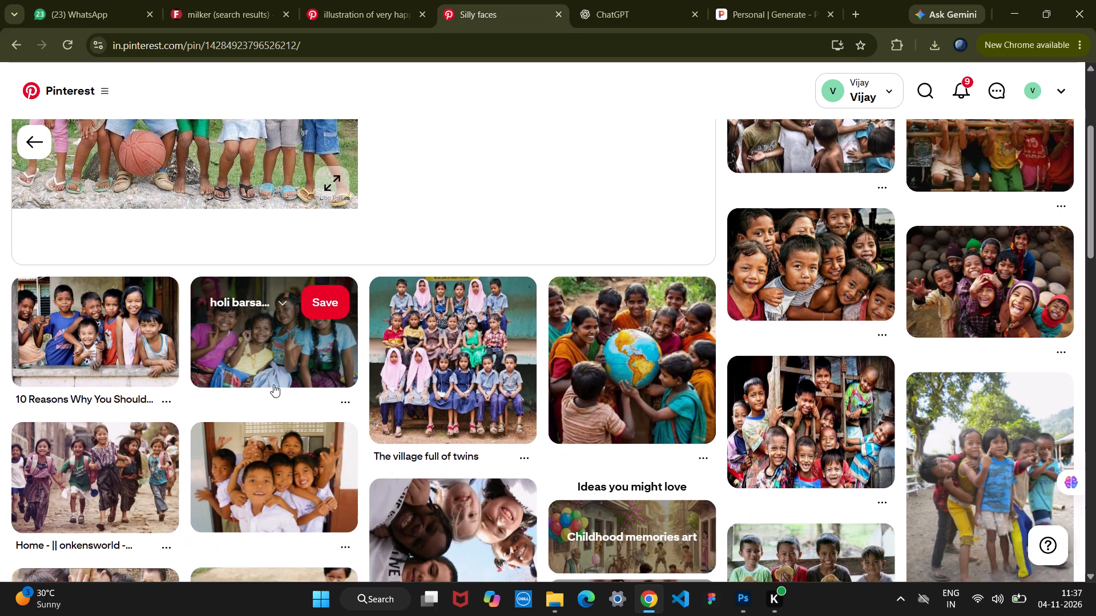
pyautogui.scroll(-2, 273, 384)
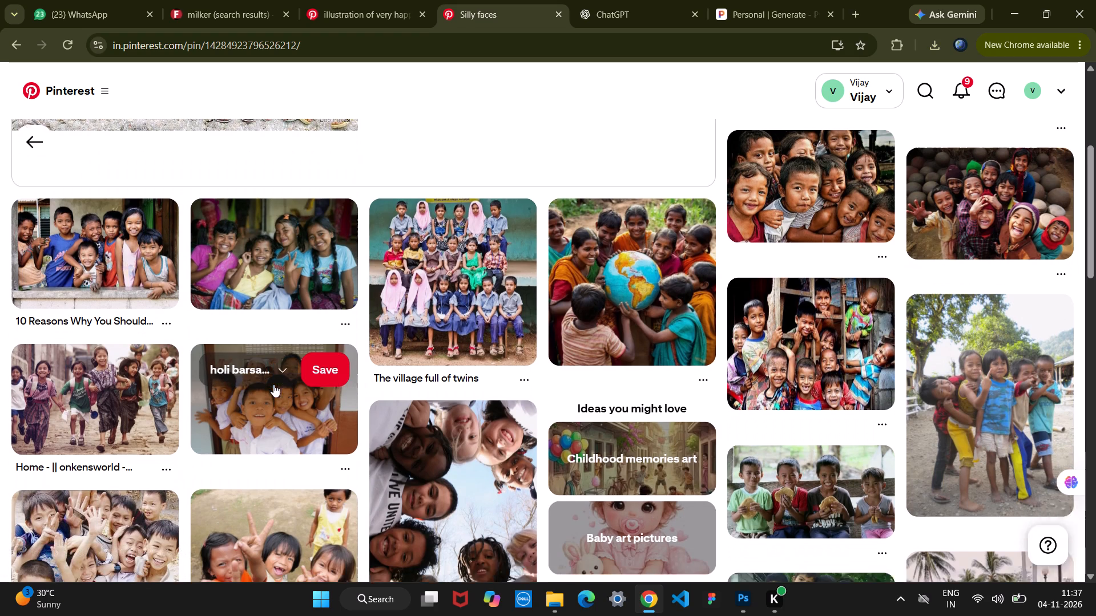
pyautogui.scroll(-2, 273, 384)
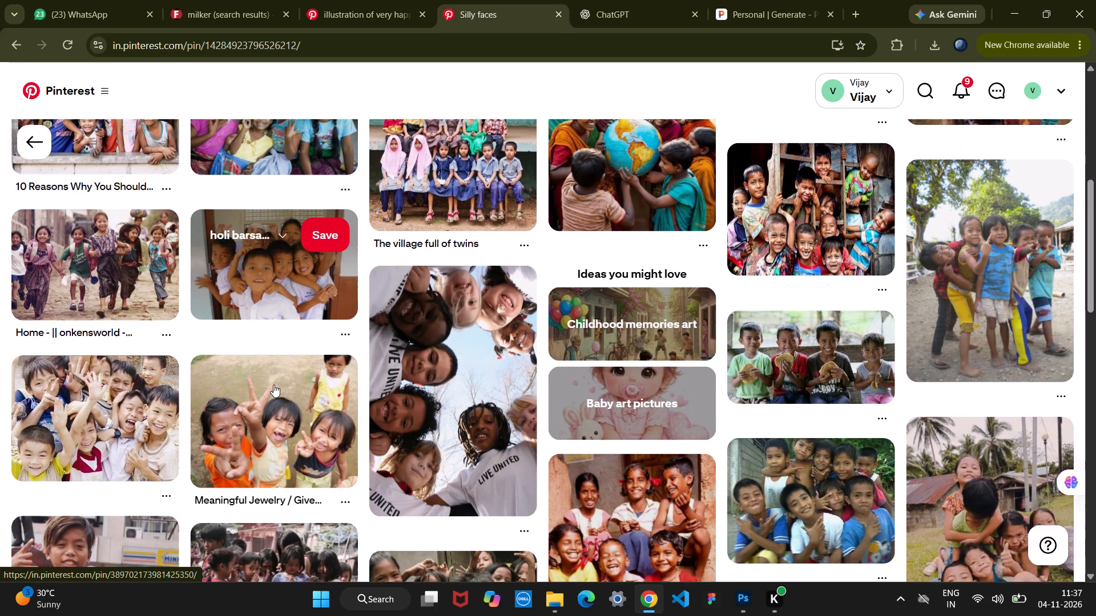
pyautogui.scroll(-1, 273, 384)
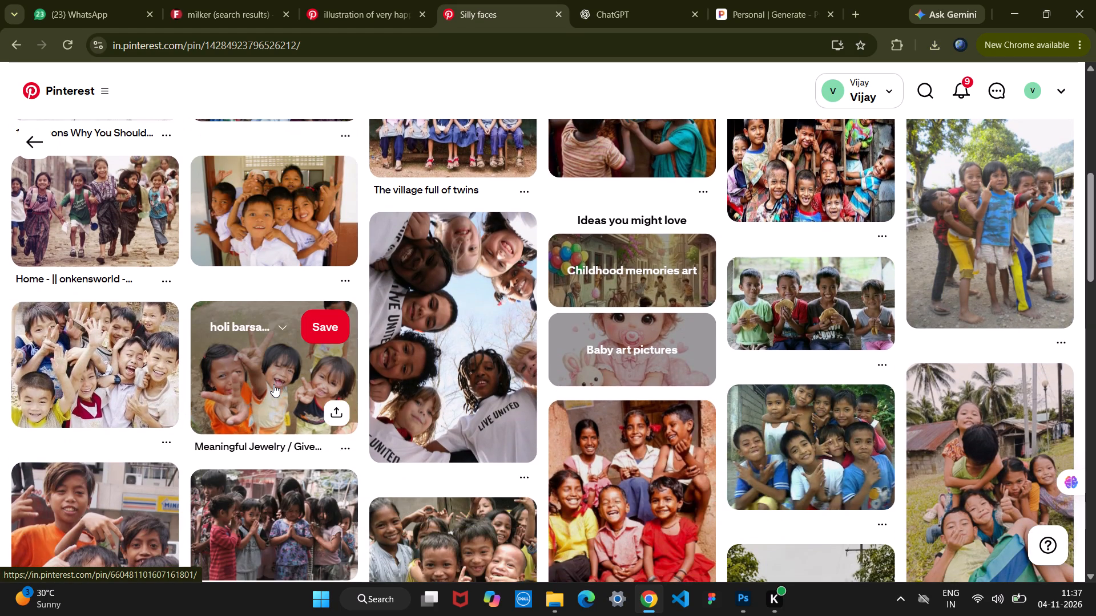
pyautogui.scroll(-2, 273, 384)
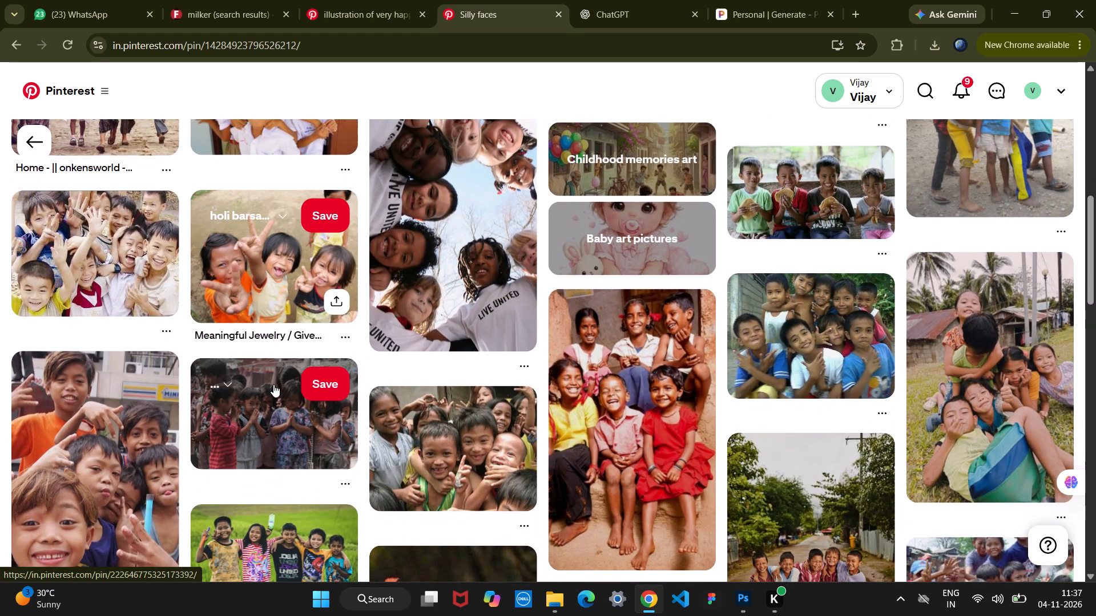
pyautogui.scroll(-1, 273, 384)
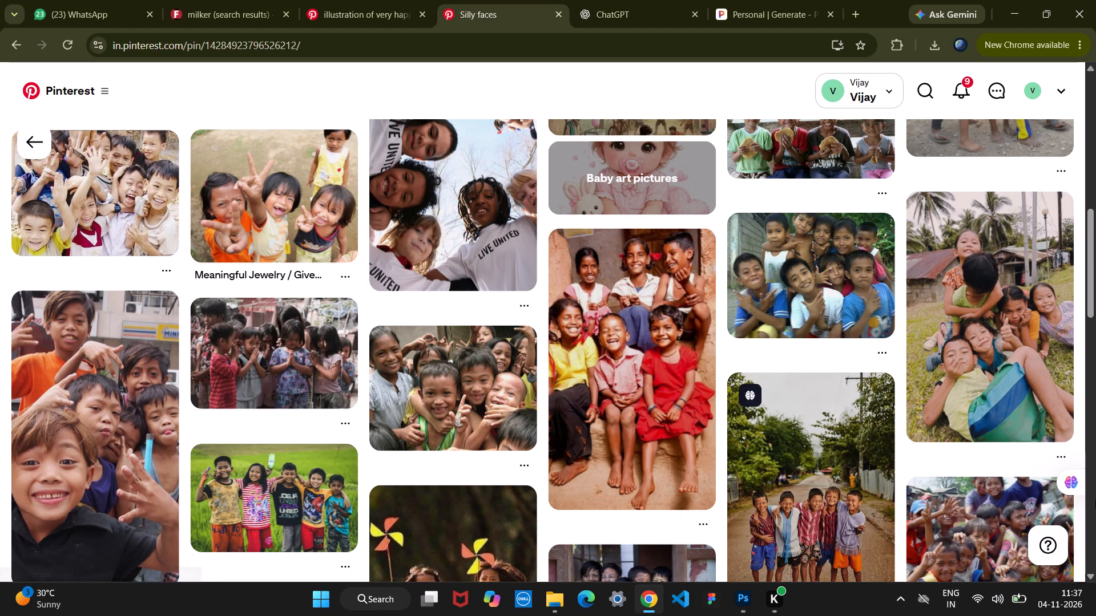
pyautogui.scroll(-4, 1095, 499)
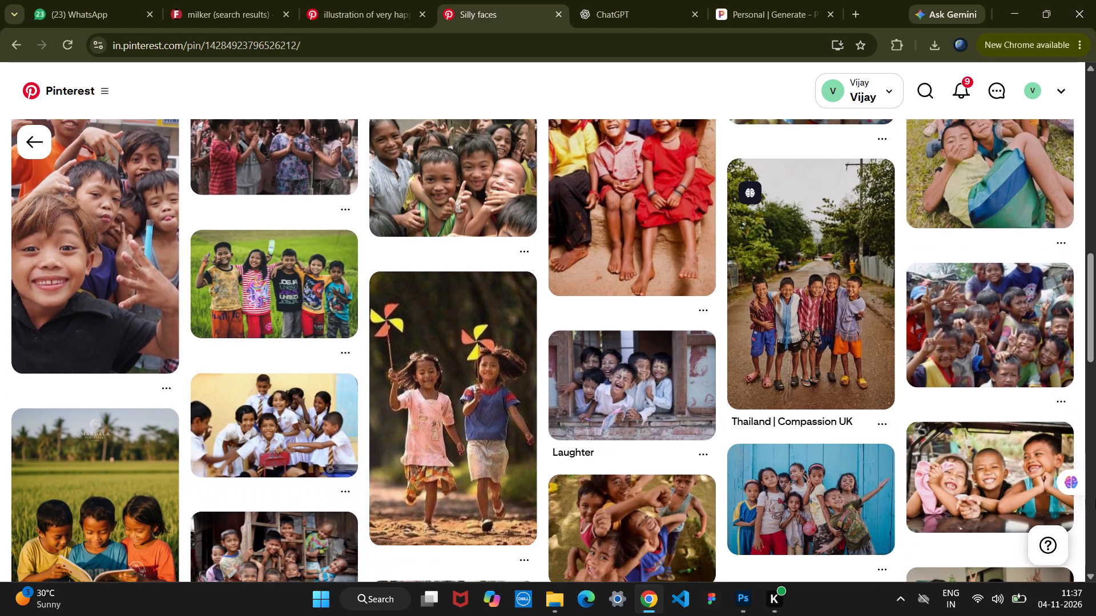
pyautogui.scroll(-3, 1095, 499)
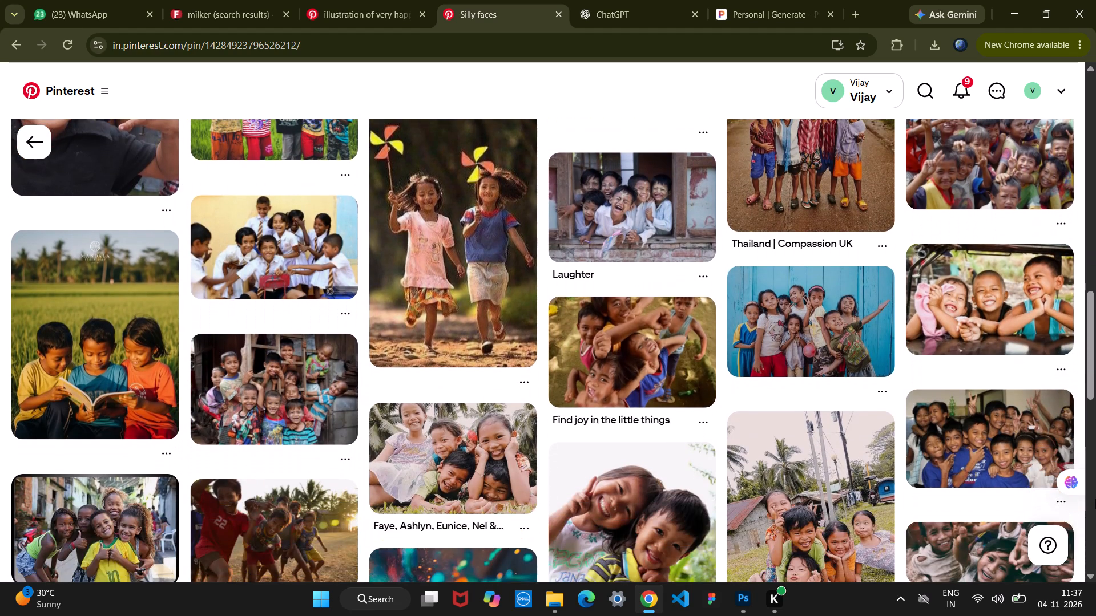
pyautogui.scroll(-2, 1095, 499)
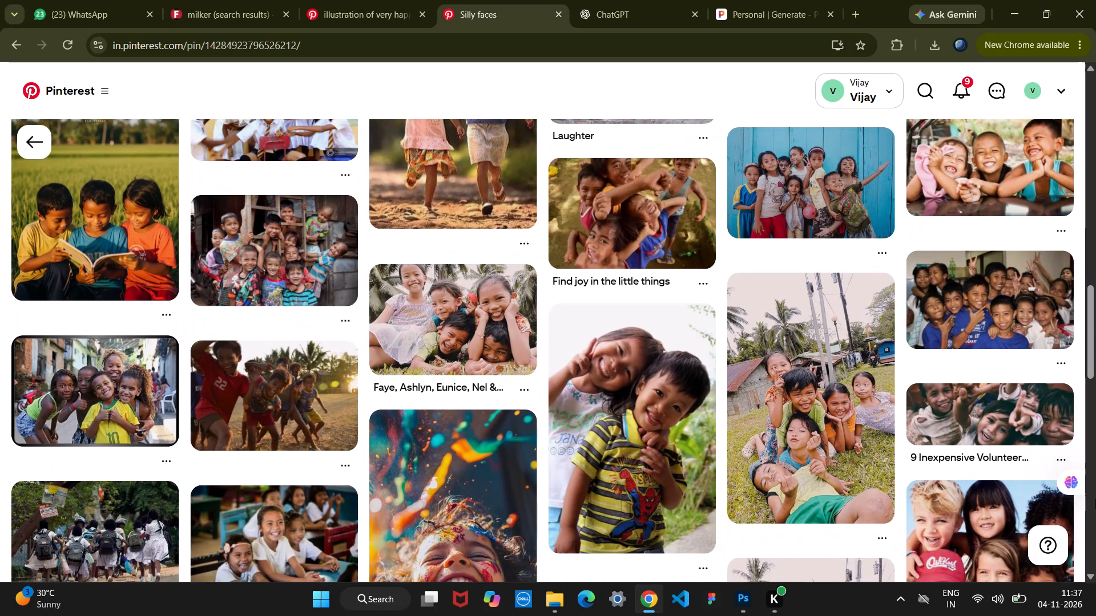
pyautogui.scroll(-2, 1095, 499)
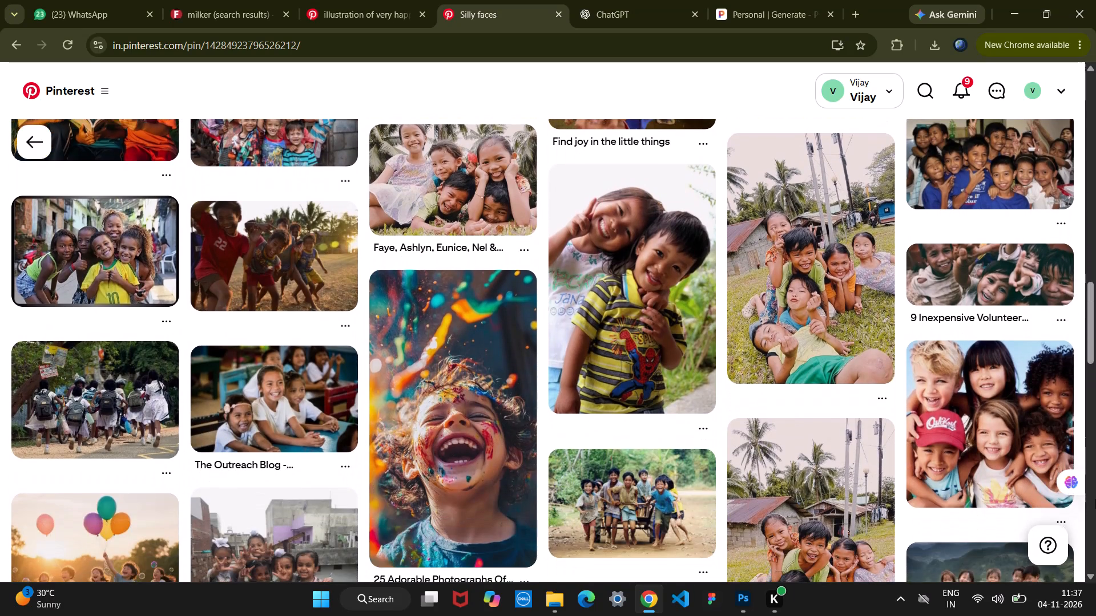
pyautogui.scroll(-3, 1095, 499)
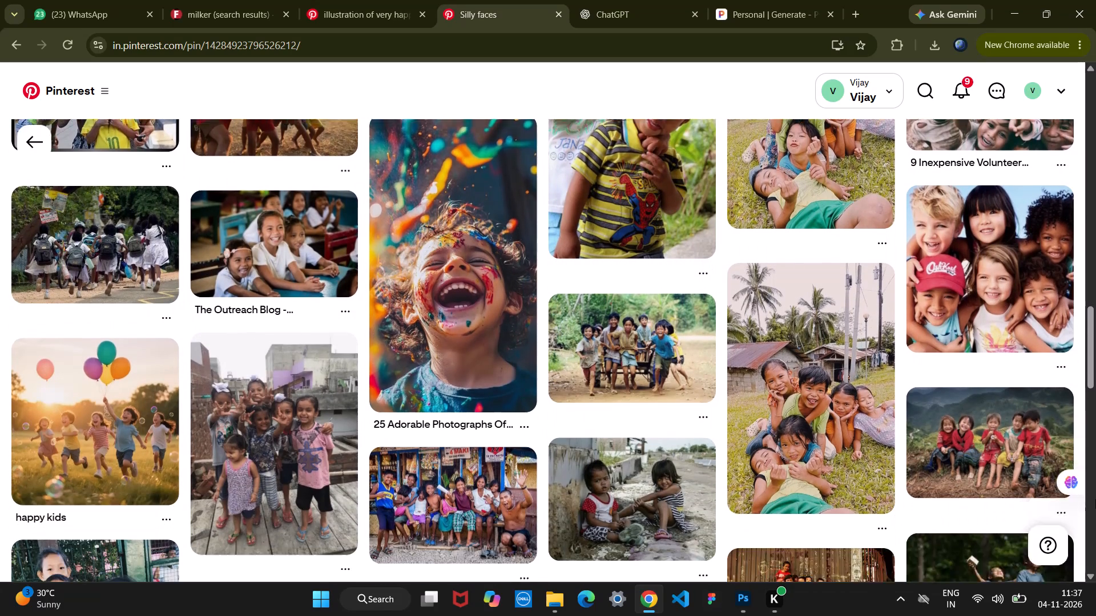
pyautogui.scroll(-3, 1095, 499)
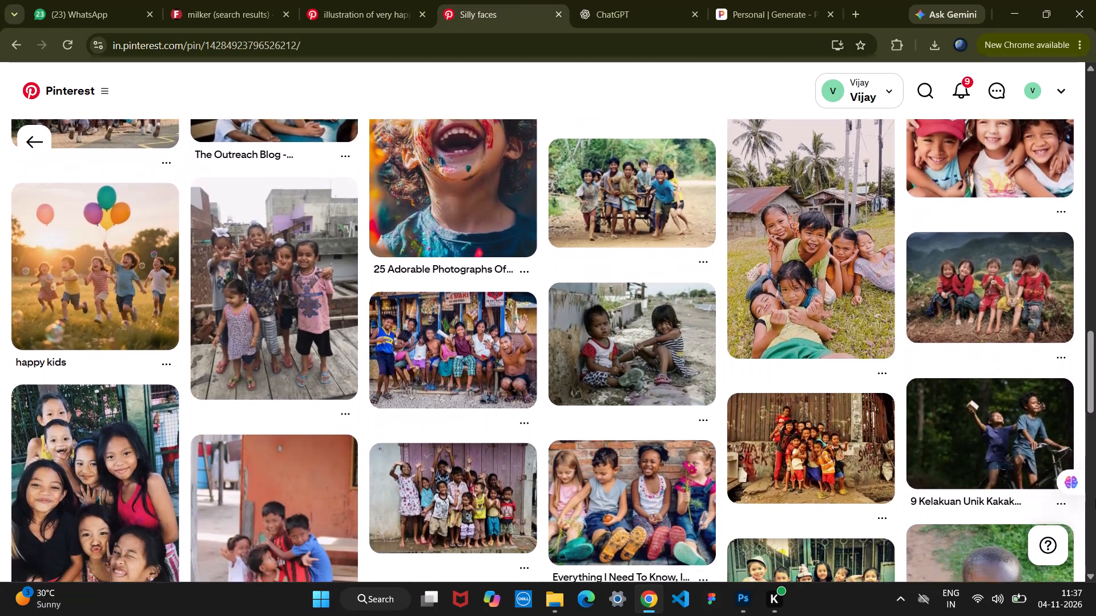
pyautogui.scroll(-2, 1095, 499)
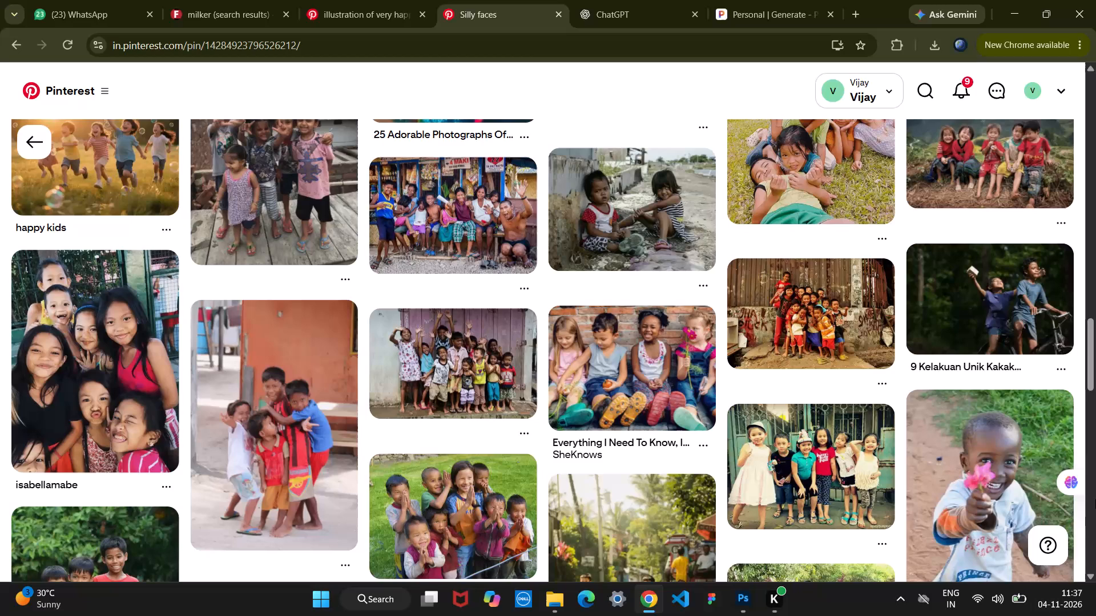
pyautogui.scroll(-1, 1095, 499)
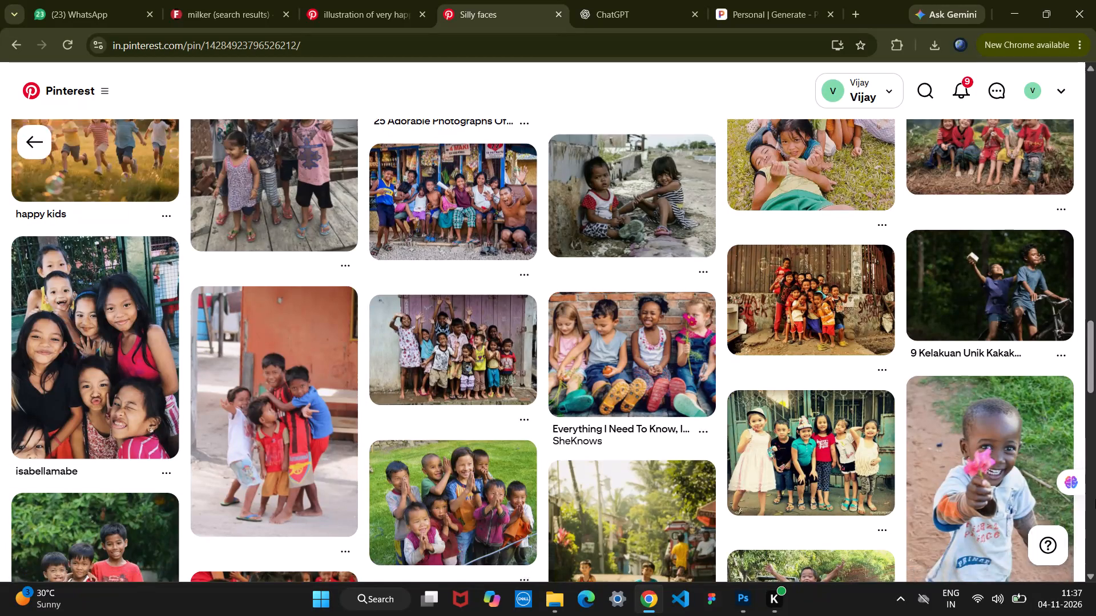
pyautogui.scroll(-3, 1095, 499)
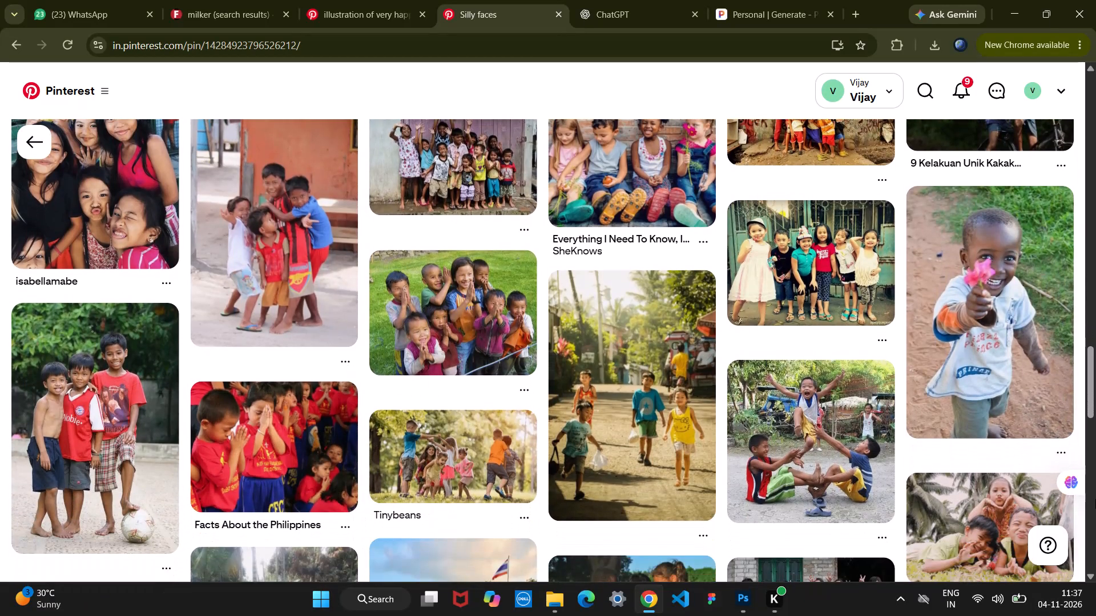
pyautogui.scroll(-3, 1095, 499)
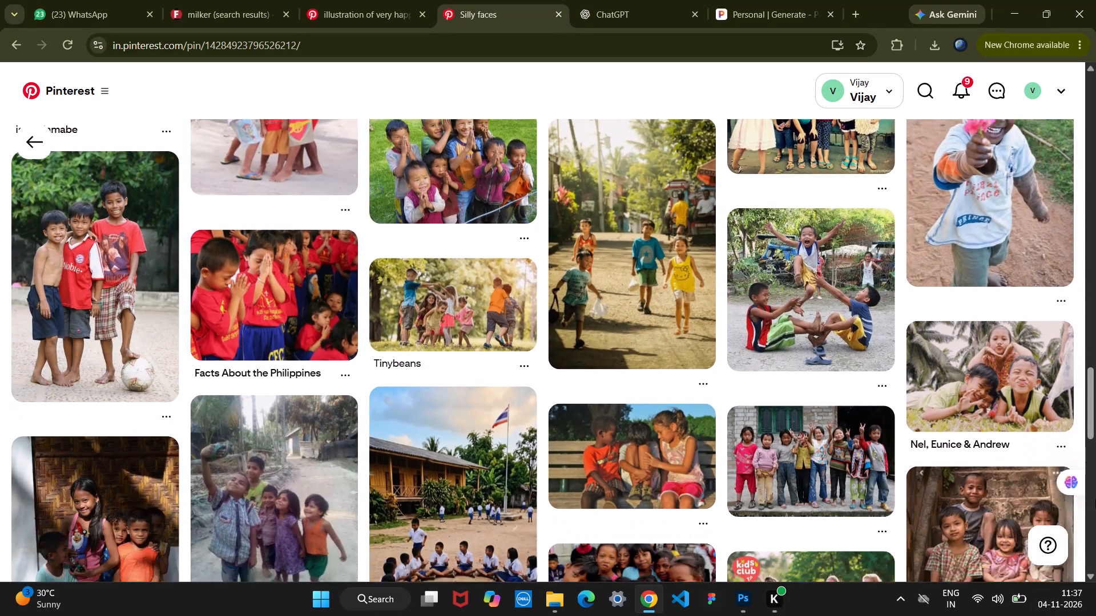
pyautogui.scroll(-3, 1095, 499)
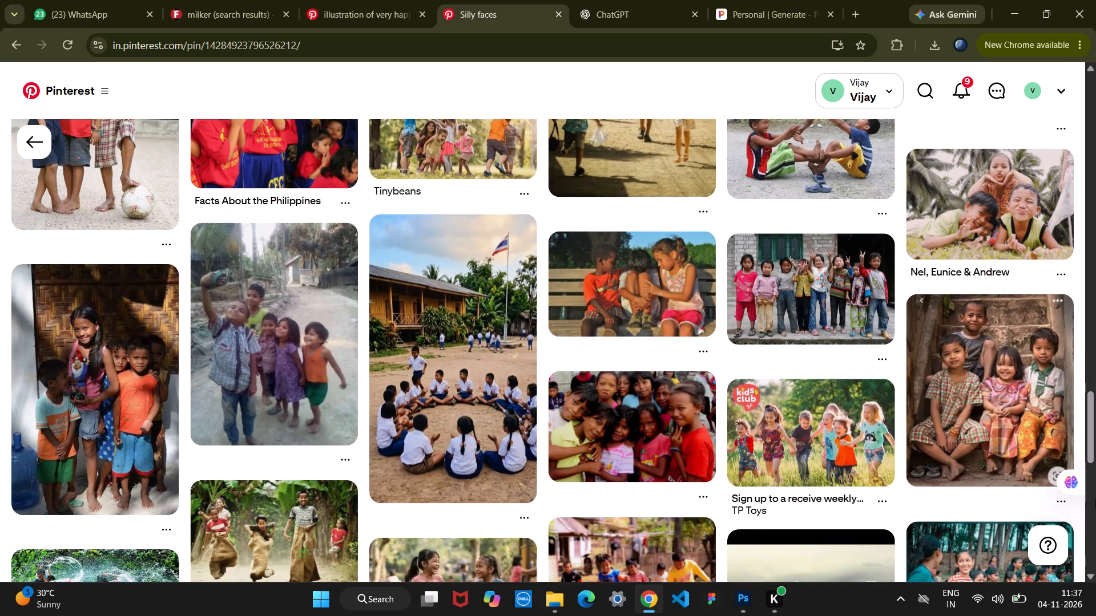
pyautogui.scroll(-4, 1095, 499)
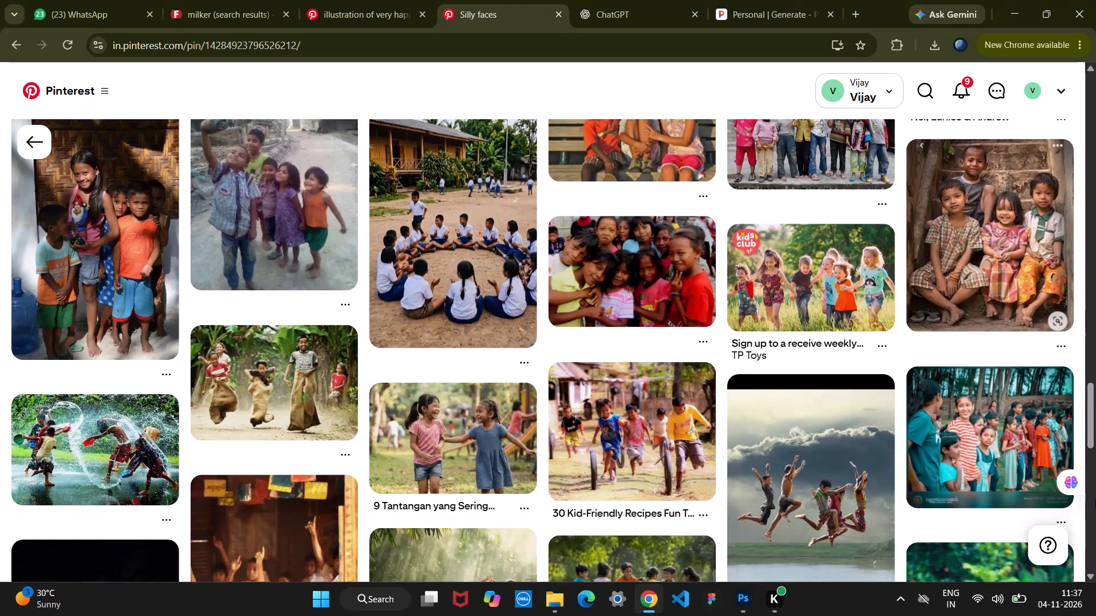
pyautogui.scroll(-3, 1095, 499)
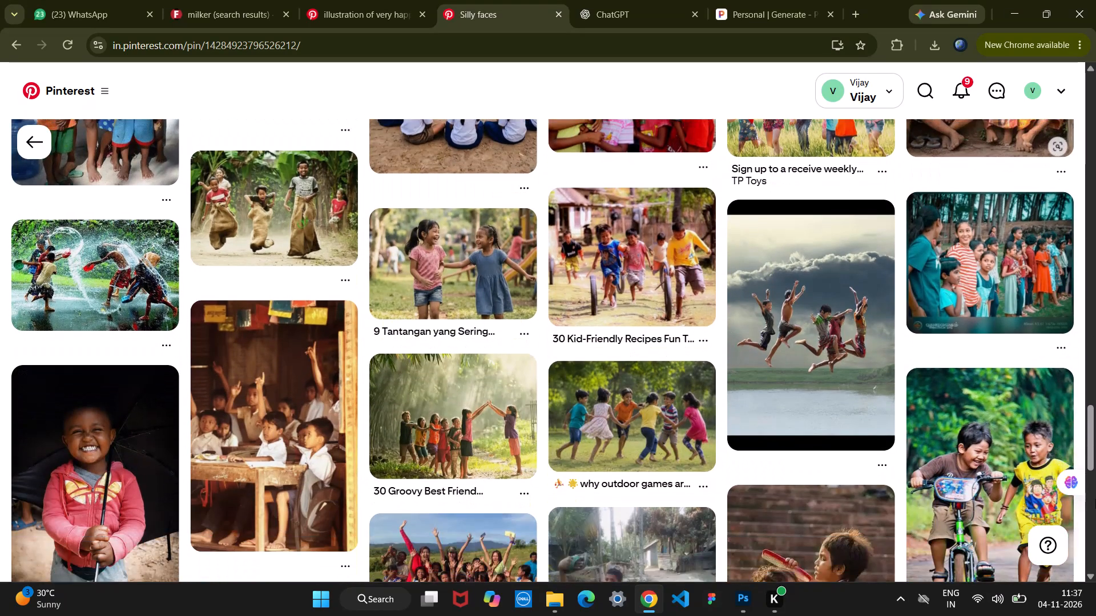
pyautogui.scroll(-3, 1095, 499)
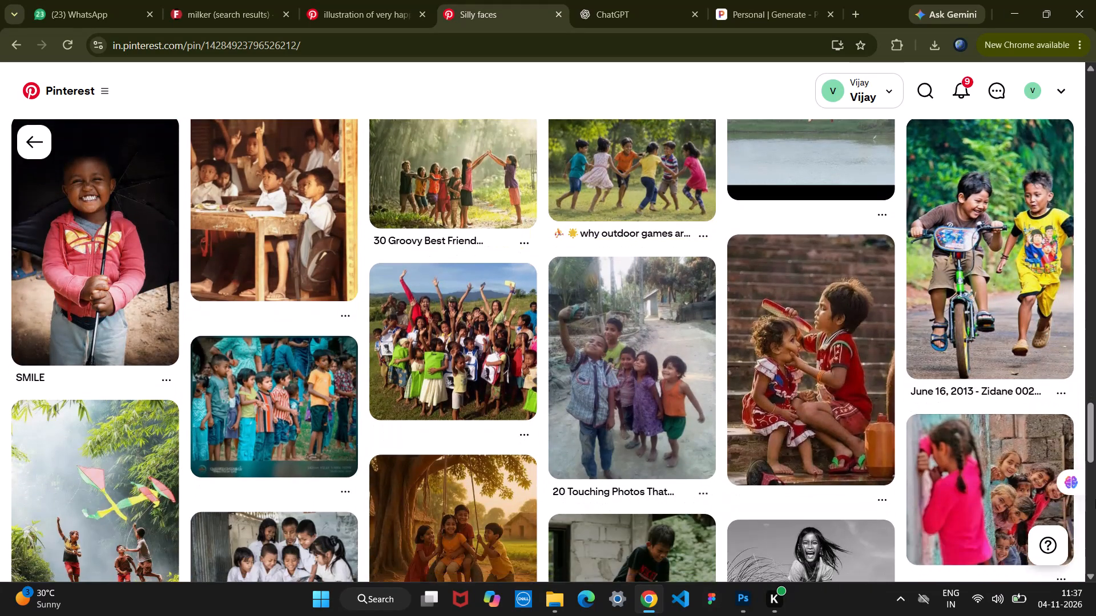
pyautogui.scroll(-3, 1095, 499)
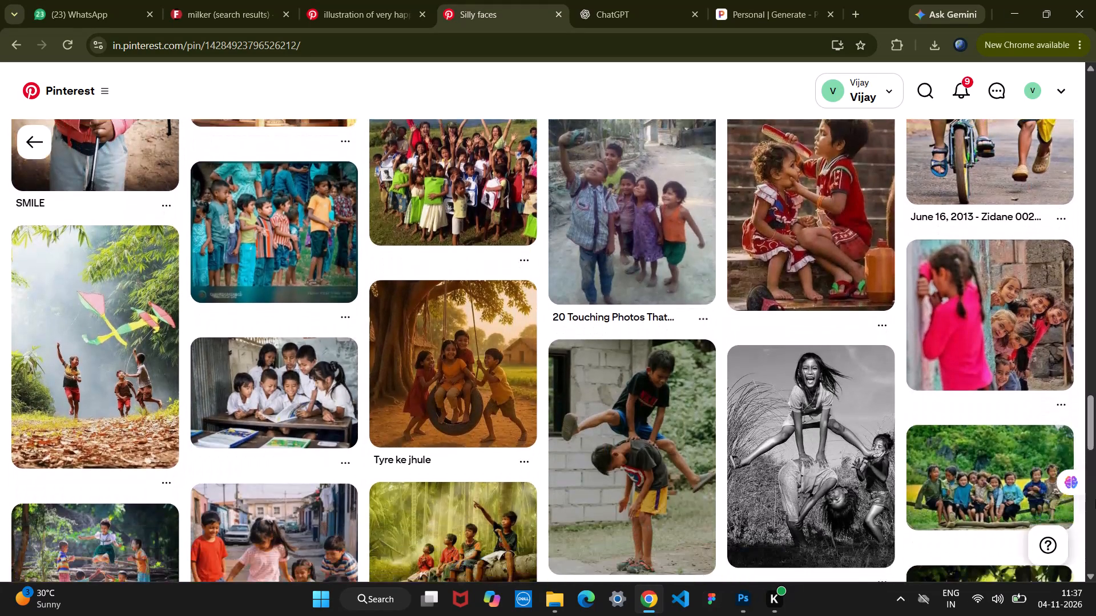
pyautogui.scroll(-3, 1095, 499)
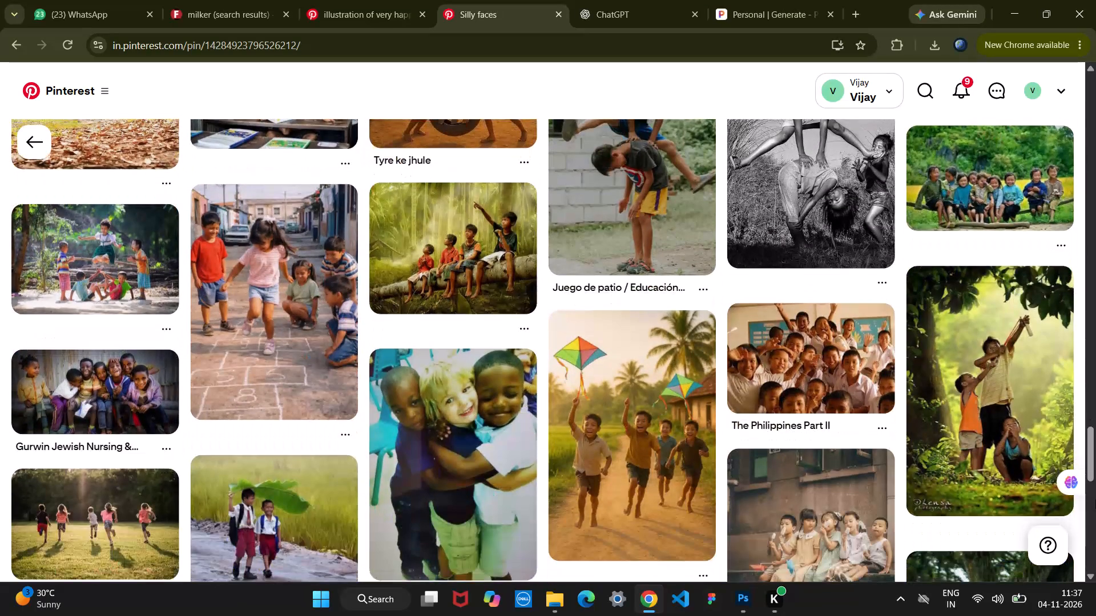
pyautogui.scroll(-1, 1095, 499)
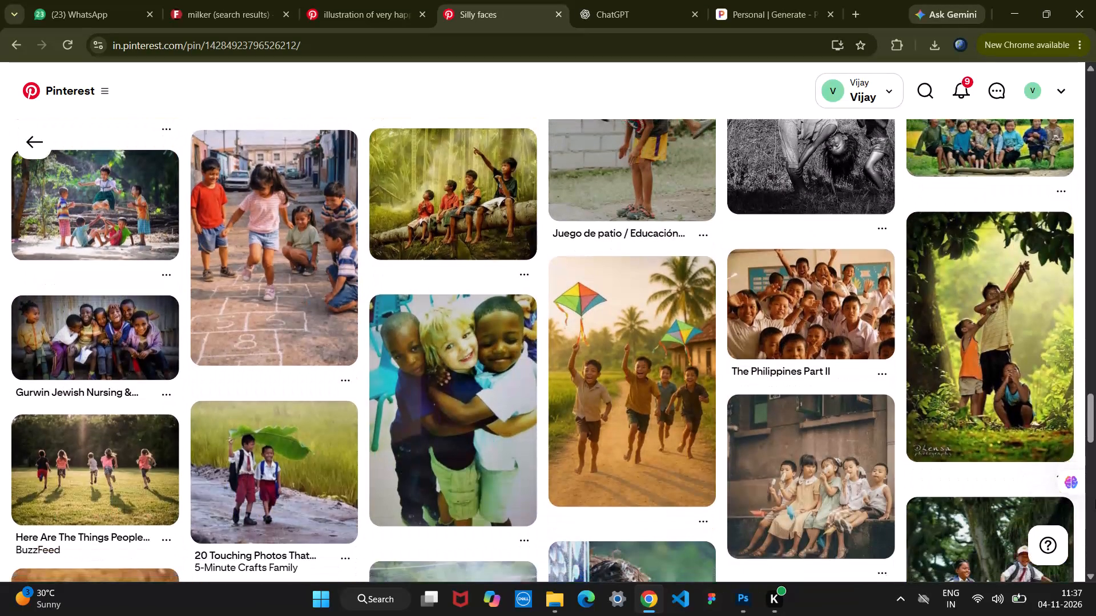
pyautogui.scroll(-3, 1095, 499)
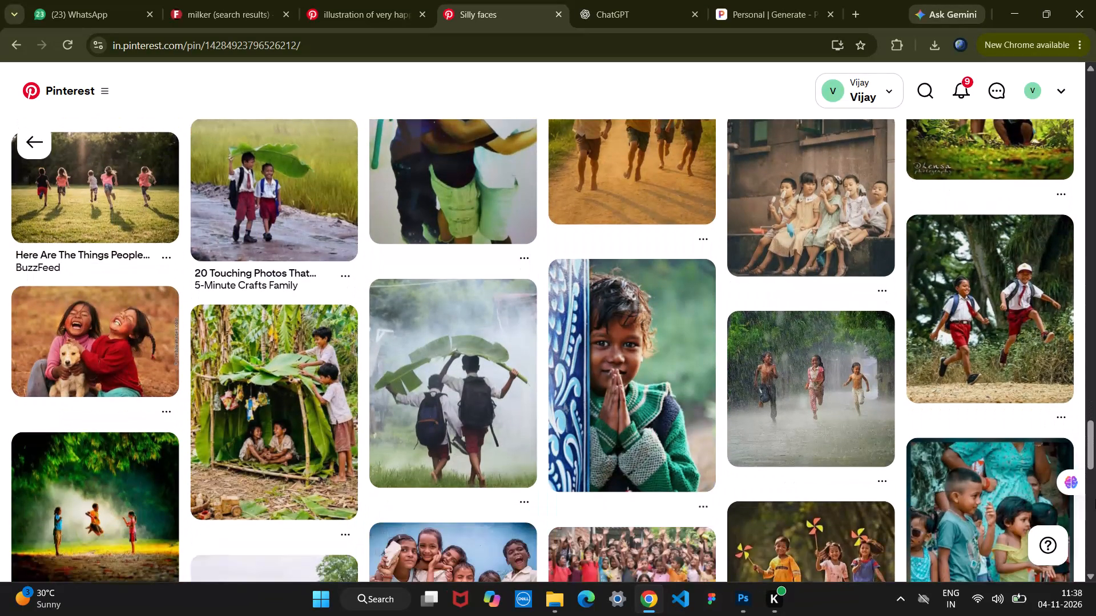
pyautogui.scroll(-3, 1095, 499)
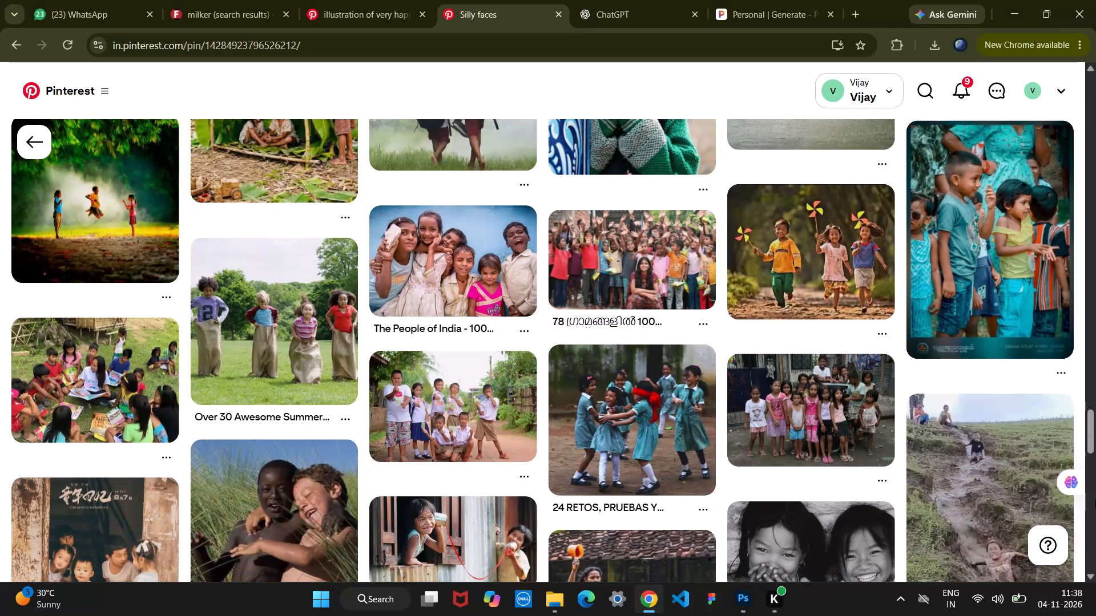
pyautogui.scroll(-3, 812, 433)
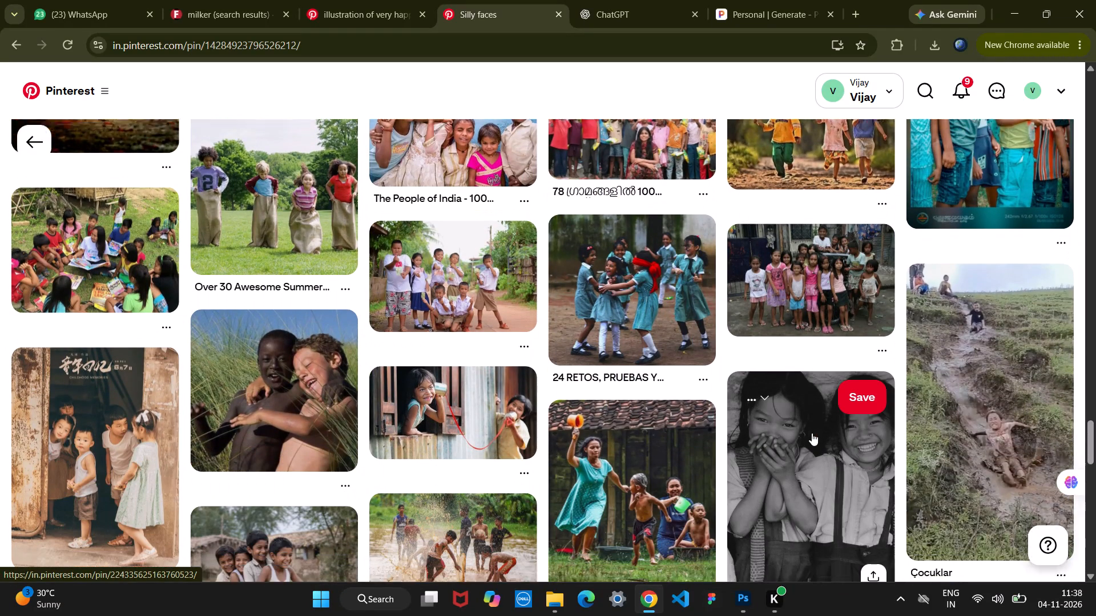
pyautogui.scroll(-2, 812, 433)
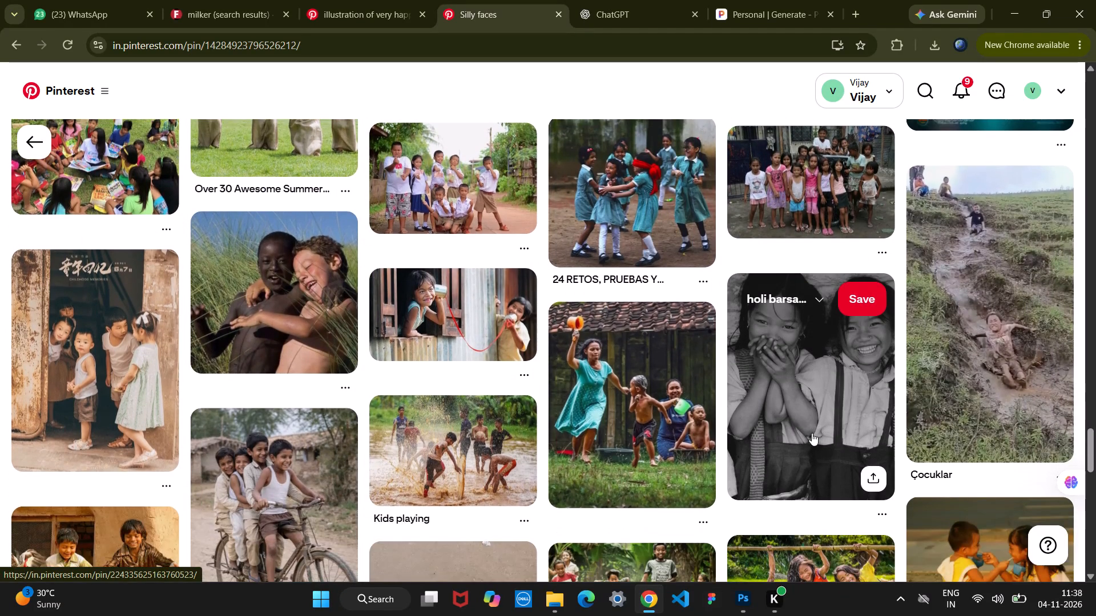
pyautogui.scroll(-4, 812, 433)
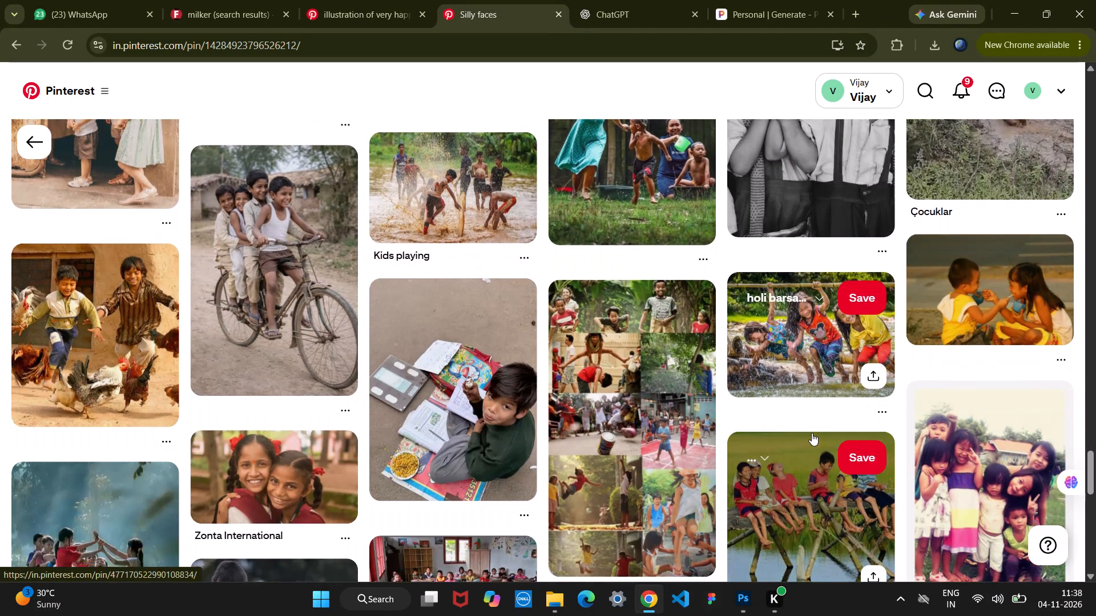
pyautogui.scroll(-4, 812, 433)
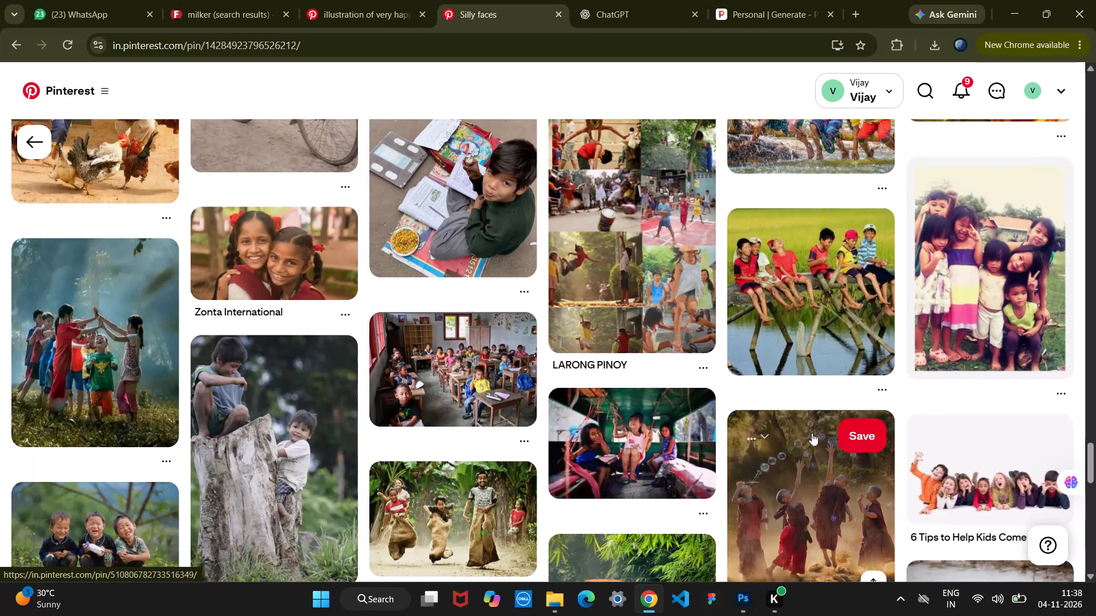
pyautogui.scroll(-2, 812, 433)
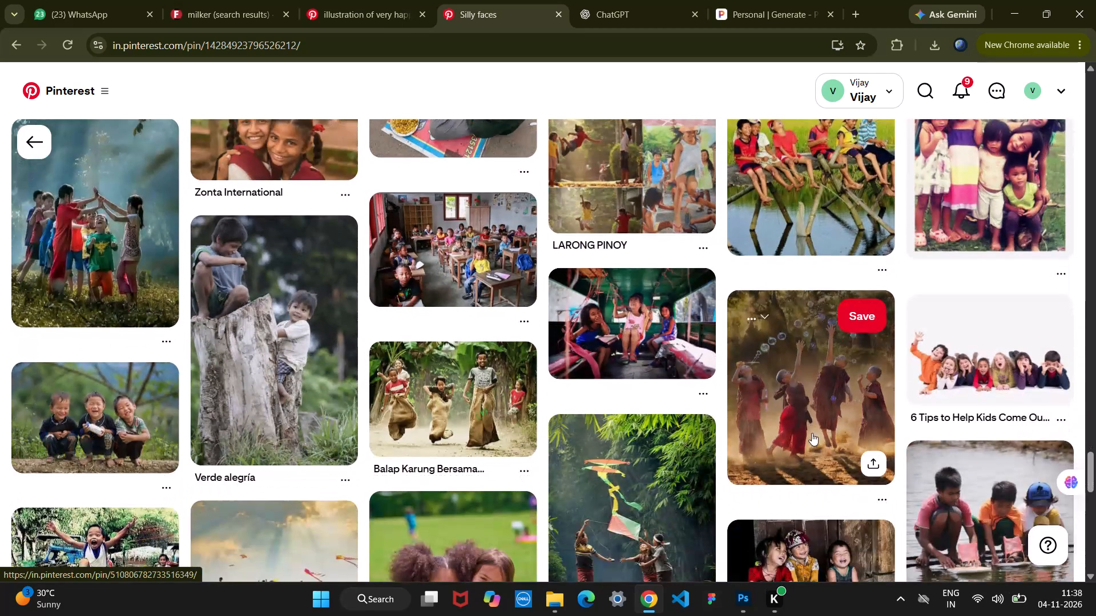
pyautogui.scroll(-4, 812, 433)
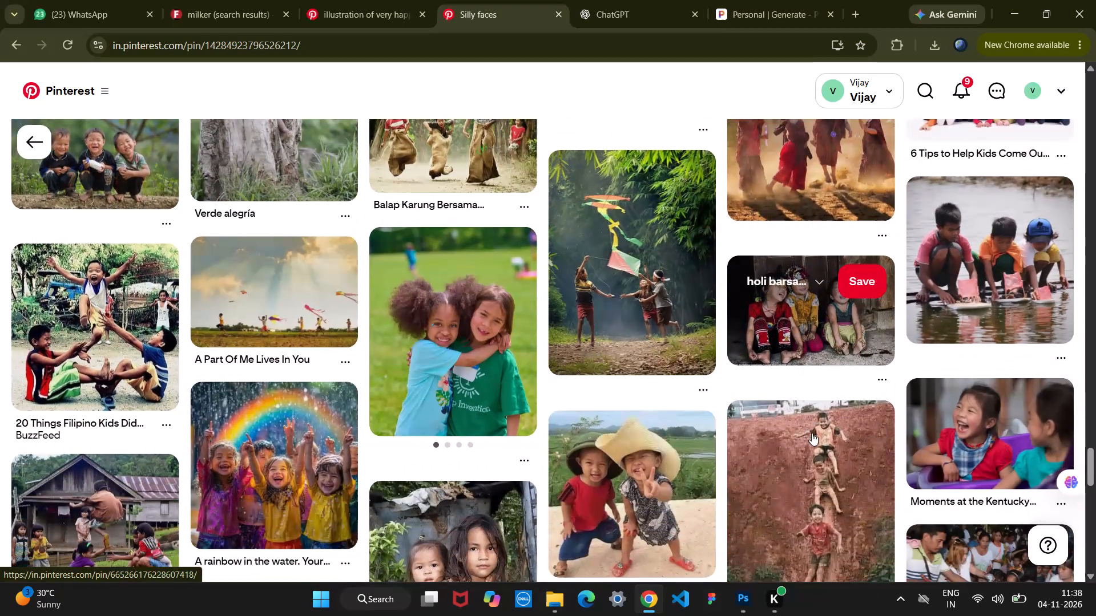
pyautogui.scroll(-4, 812, 433)
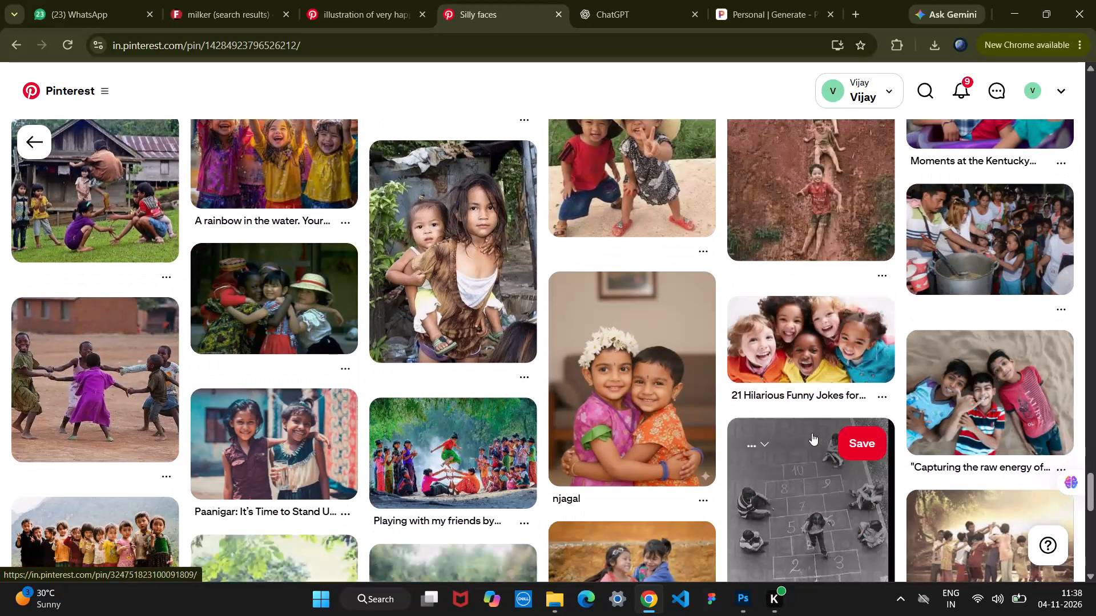
pyautogui.scroll(-5, 812, 433)
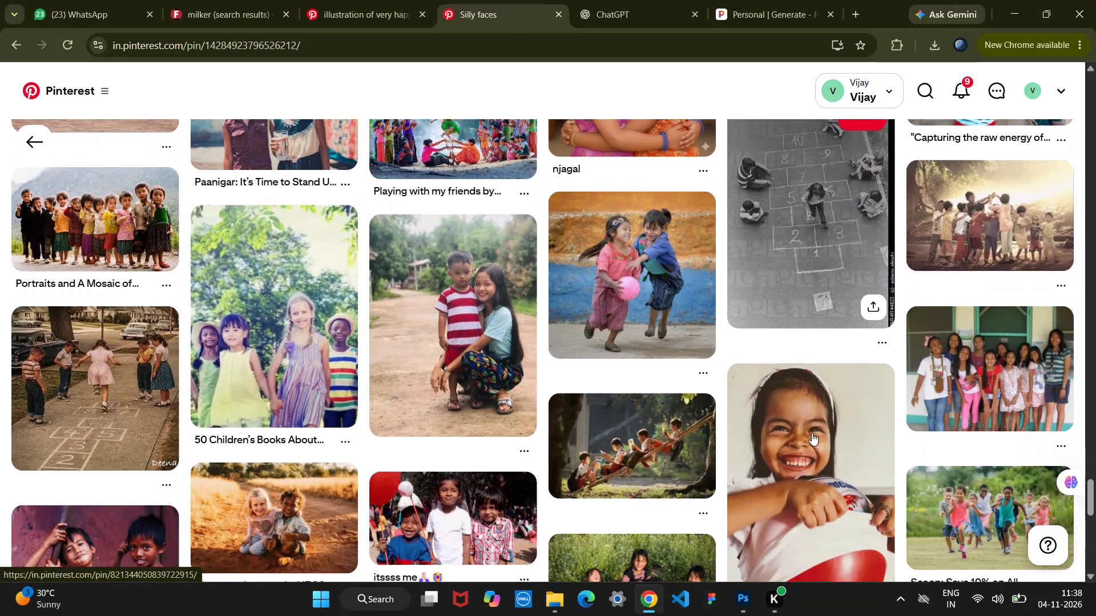
# Open the "Smiling" pin of a crowd of laughing boys and browse its related pins for alternative group photos of happy children.
pyautogui.scroll(13, 812, 433)
pyautogui.scroll(20, 812, 433)
pyautogui.scroll(7, 812, 433)
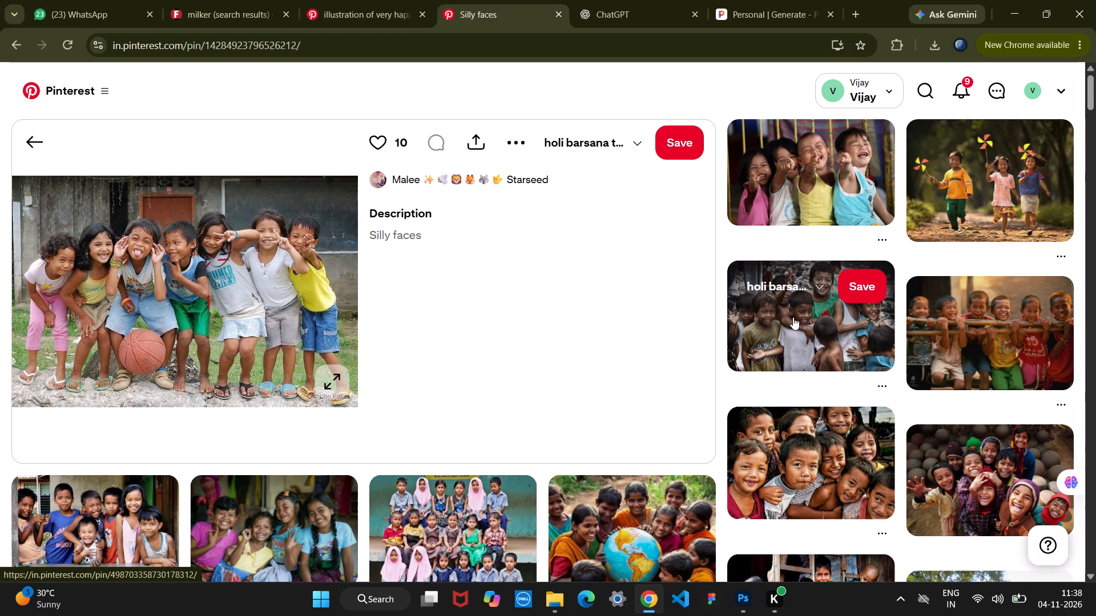
pyautogui.click(804, 336)
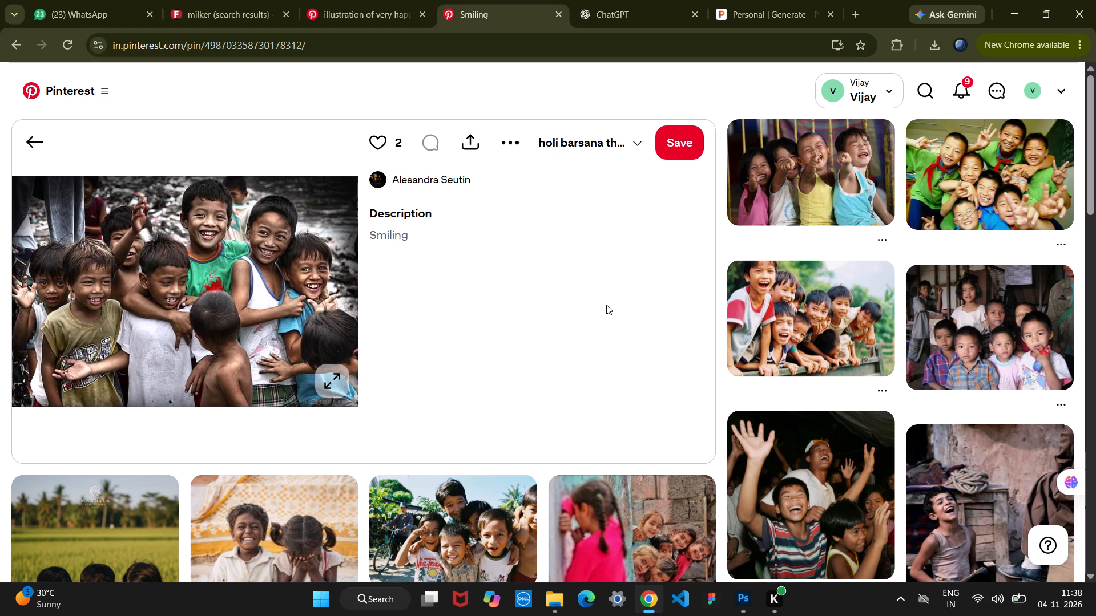
pyautogui.scroll(-3, 606, 305)
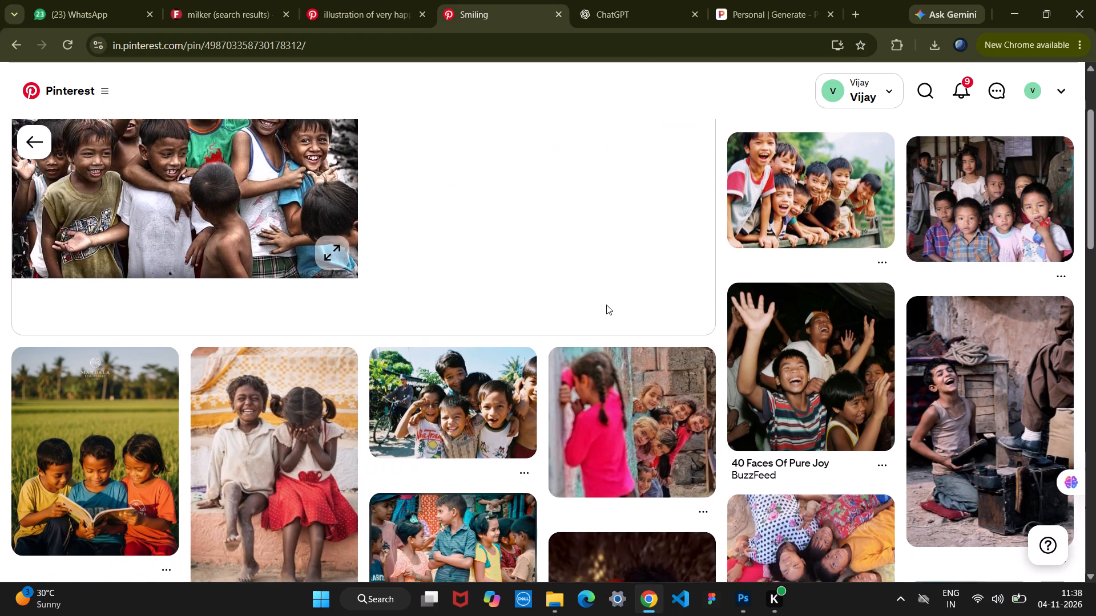
pyautogui.scroll(-1, 606, 305)
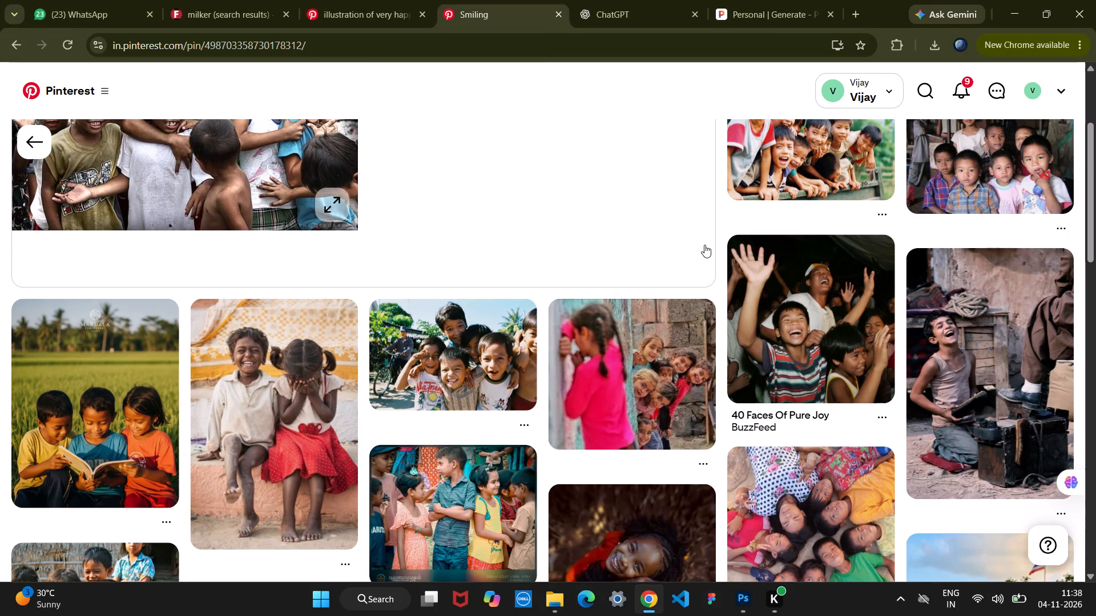
pyautogui.scroll(4, 746, 206)
pyautogui.scroll(-6, 746, 206)
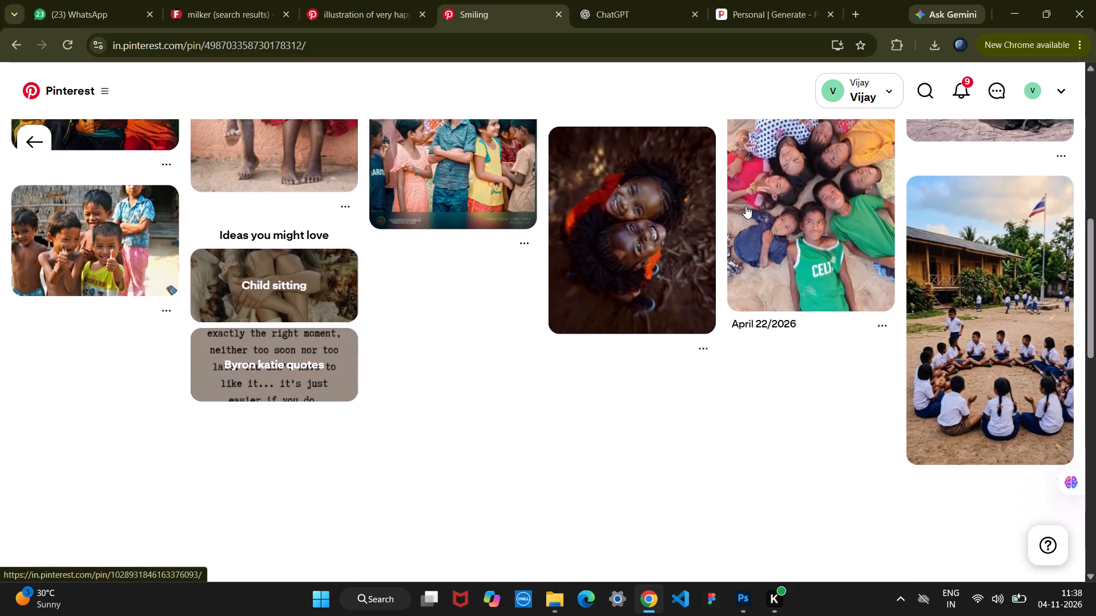
pyautogui.scroll(-3, 746, 206)
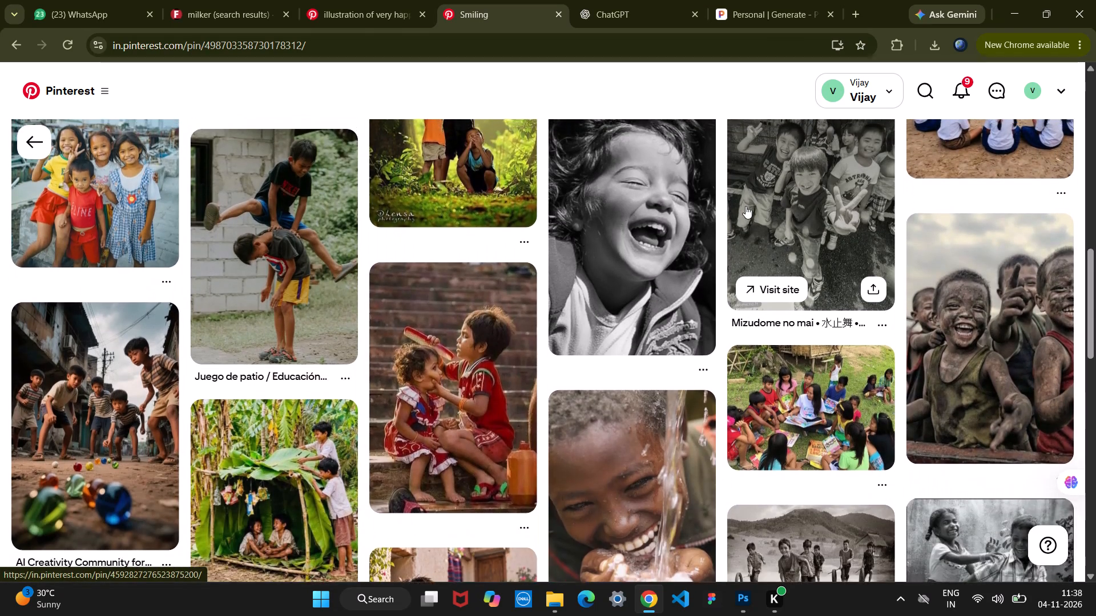
pyautogui.scroll(-2, 746, 206)
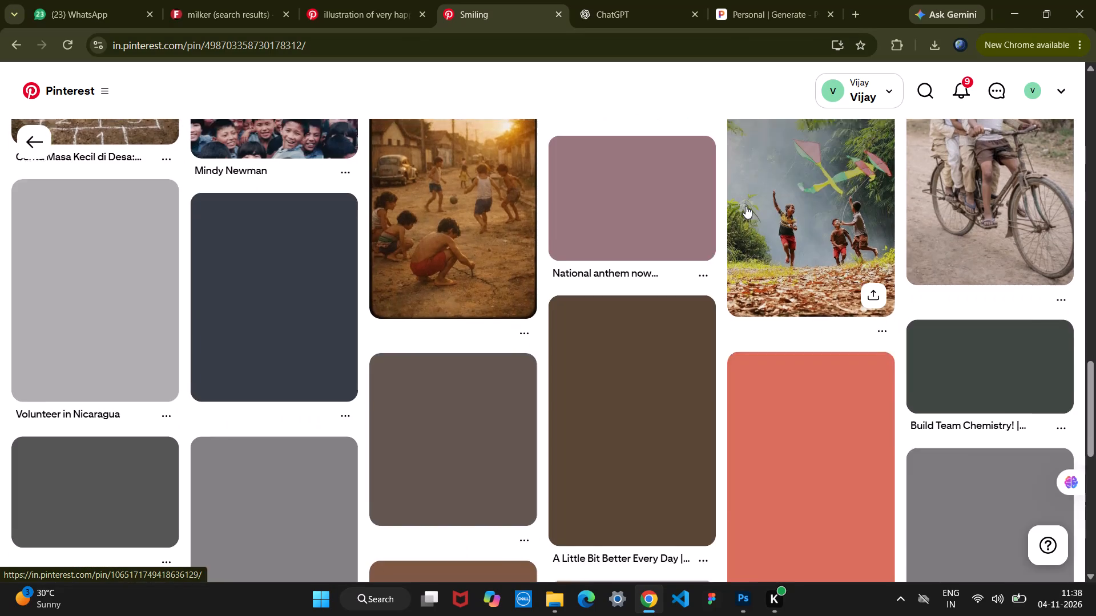
pyautogui.scroll(1, 746, 206)
pyautogui.scroll(-3, 746, 206)
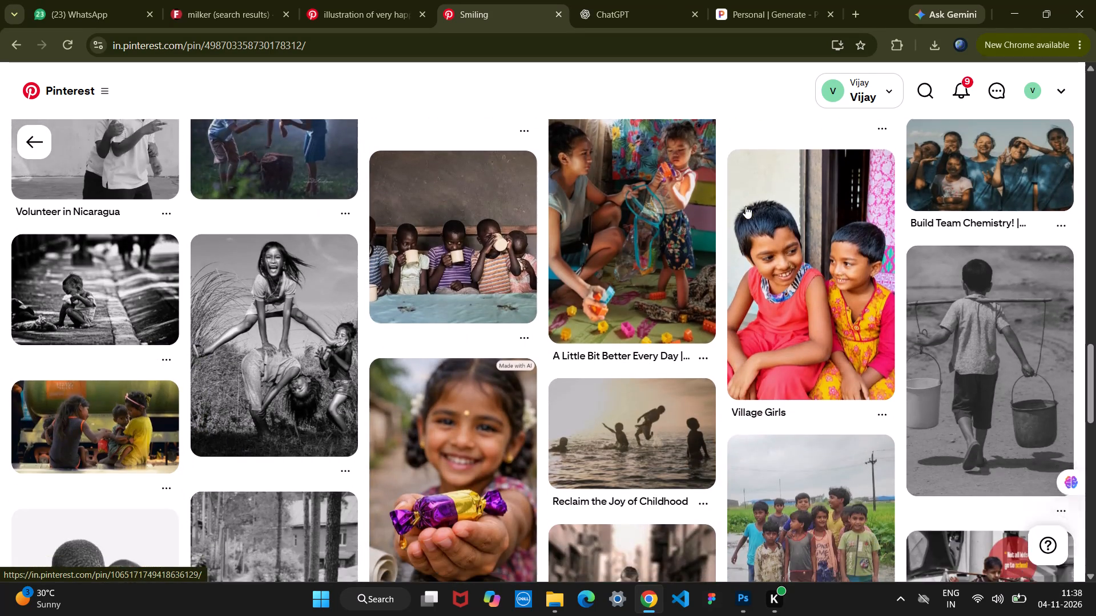
pyautogui.scroll(-3, 746, 206)
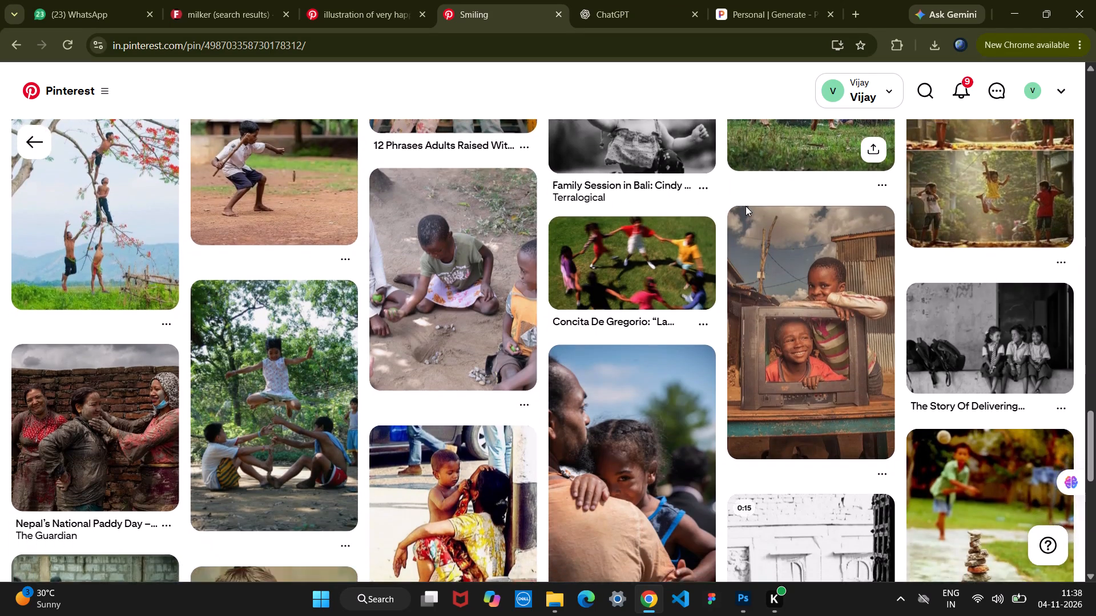
pyautogui.scroll(-4, 746, 206)
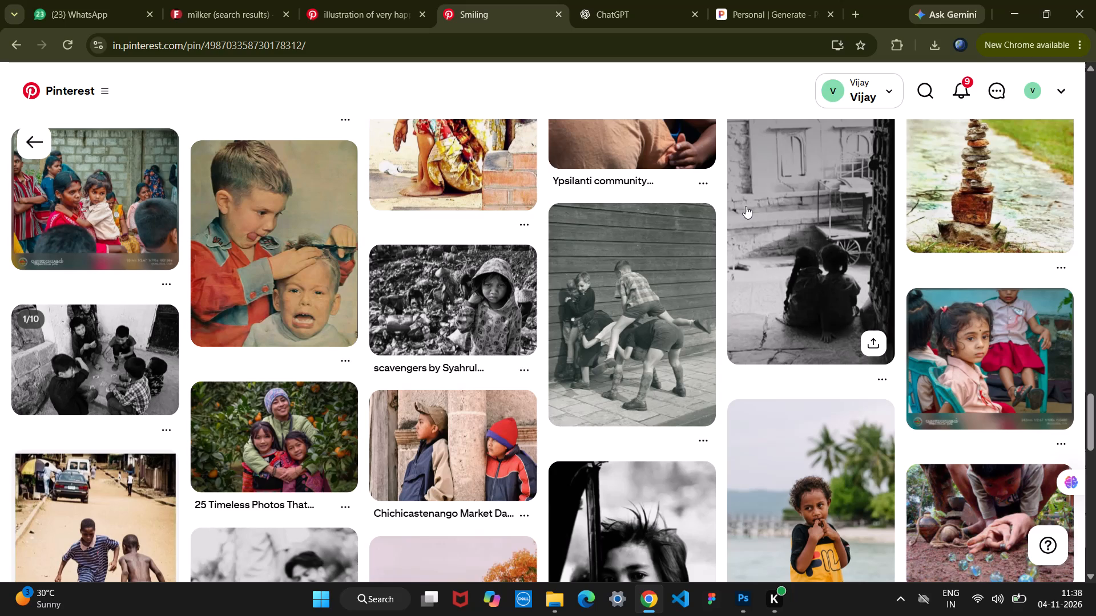
pyautogui.click(746, 206)
pyautogui.scroll(-4, 746, 206)
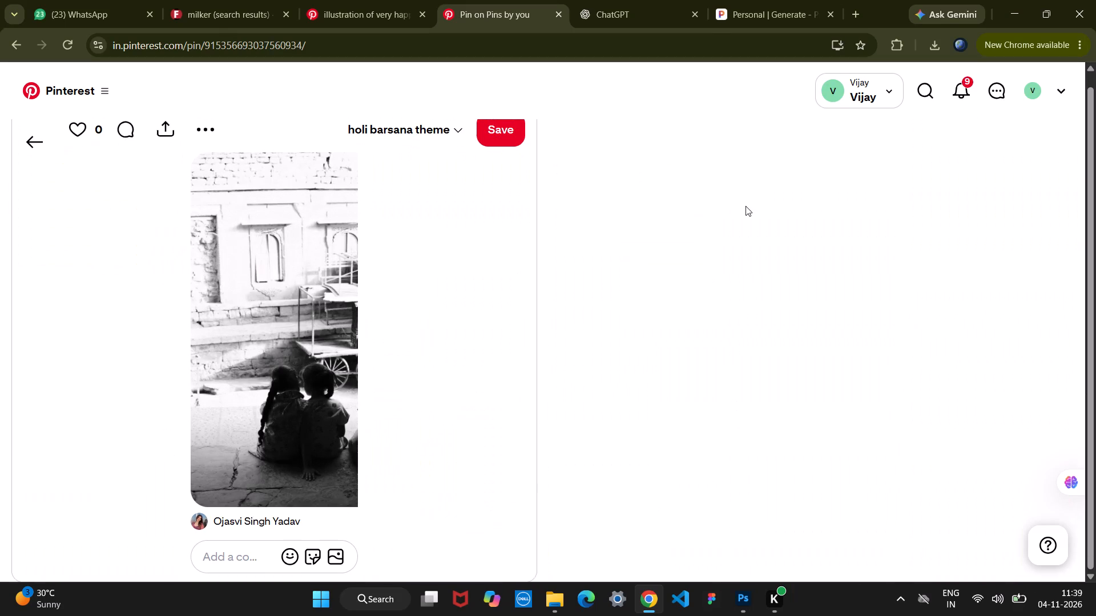
pyautogui.click(36, 147)
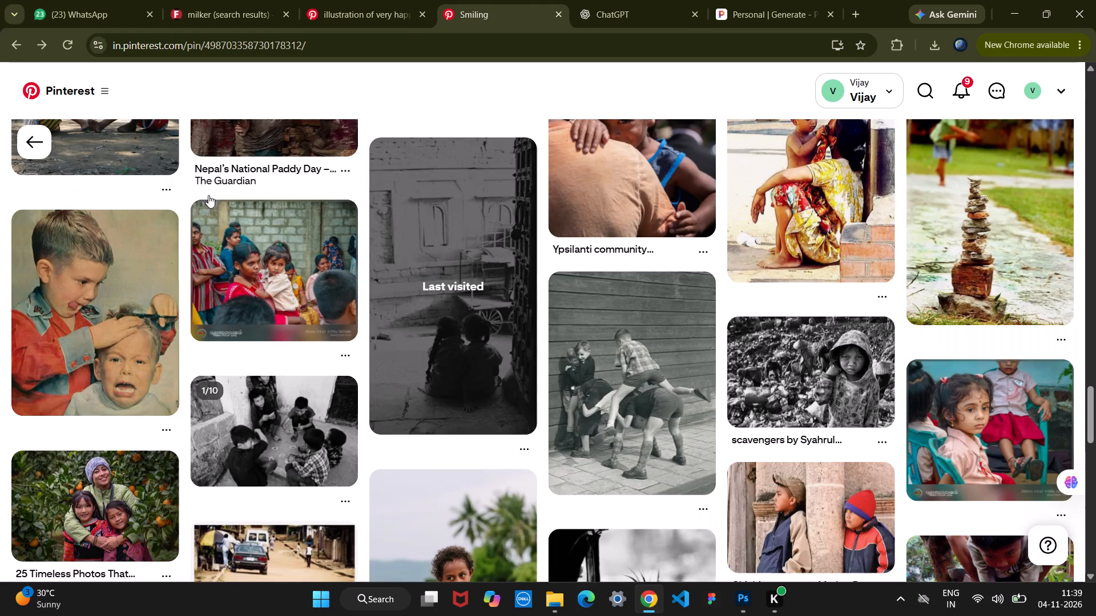
pyautogui.scroll(-5, 406, 344)
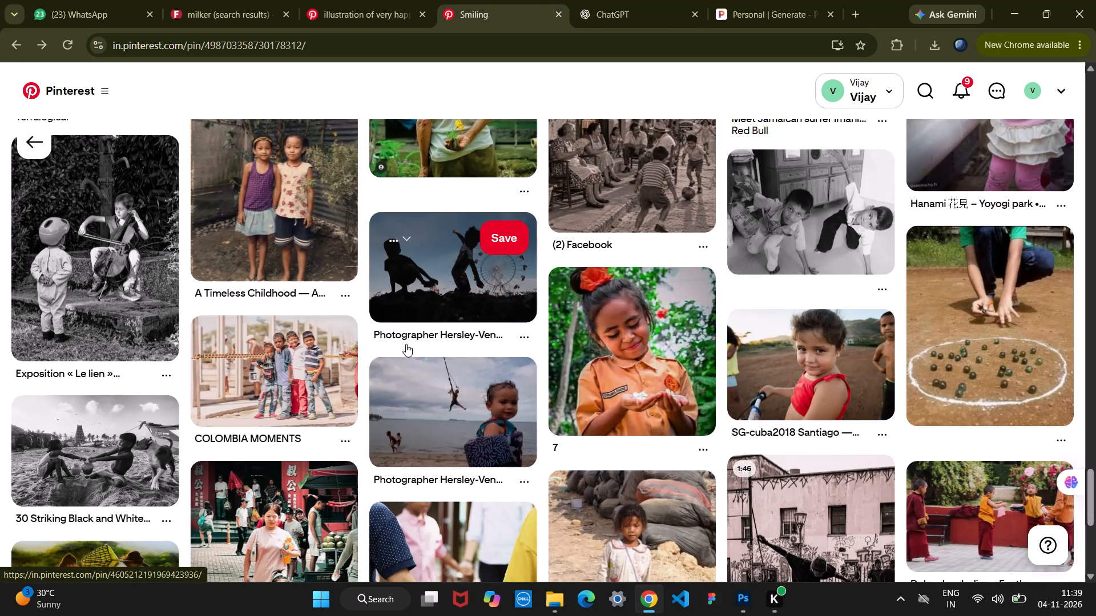
pyautogui.scroll(-6, 406, 344)
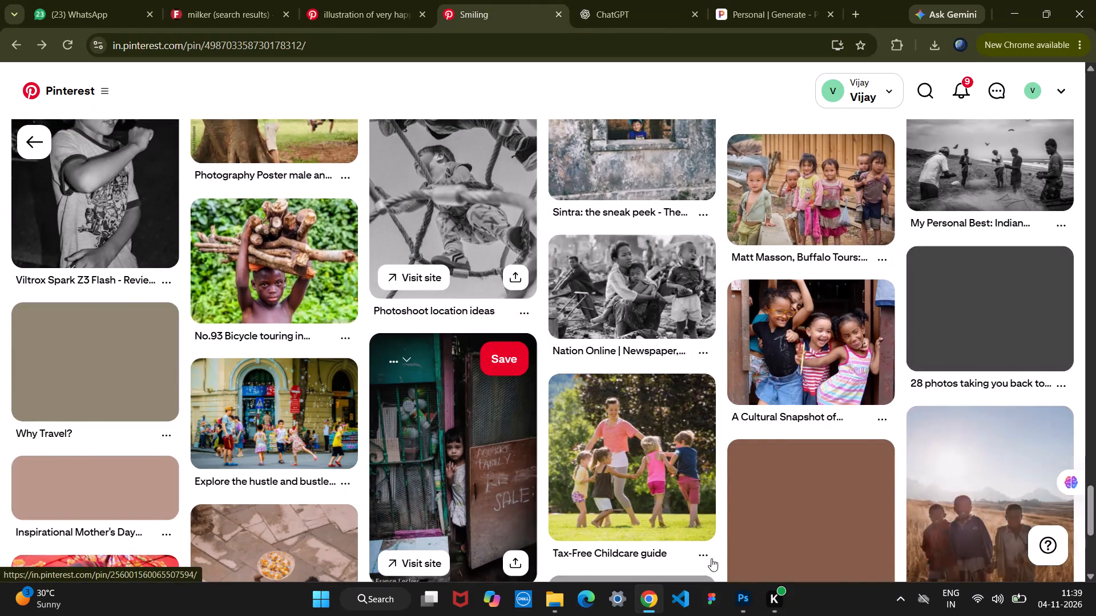
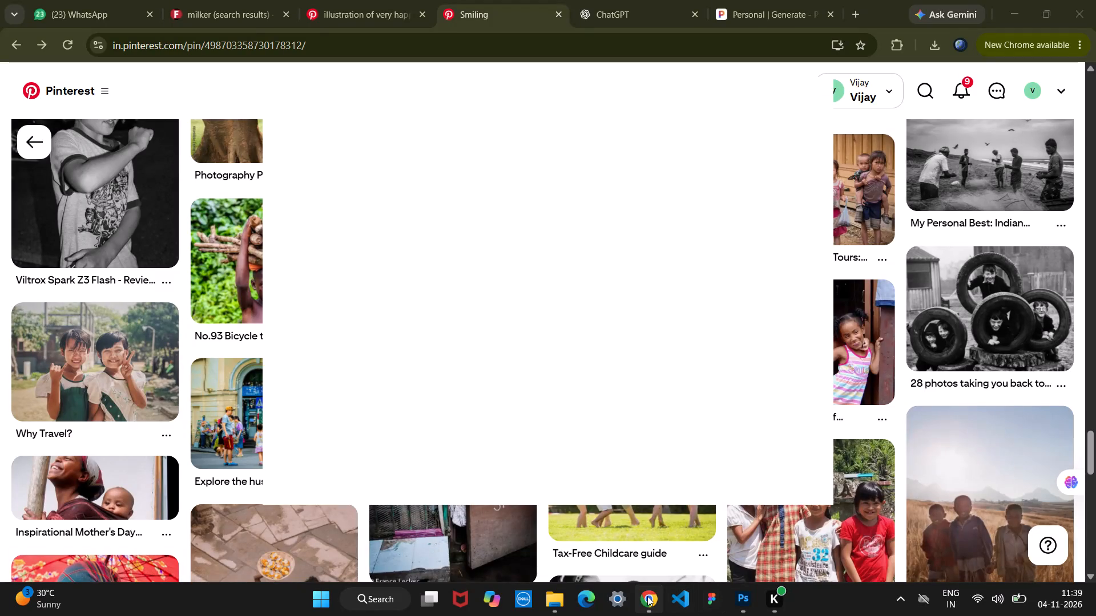
# Return to the "Smiling" pin in Chrome and look through its related pins for a suitable group photo of happy children.
pyautogui.click(647, 596)
pyautogui.scroll(8, 627, 433)
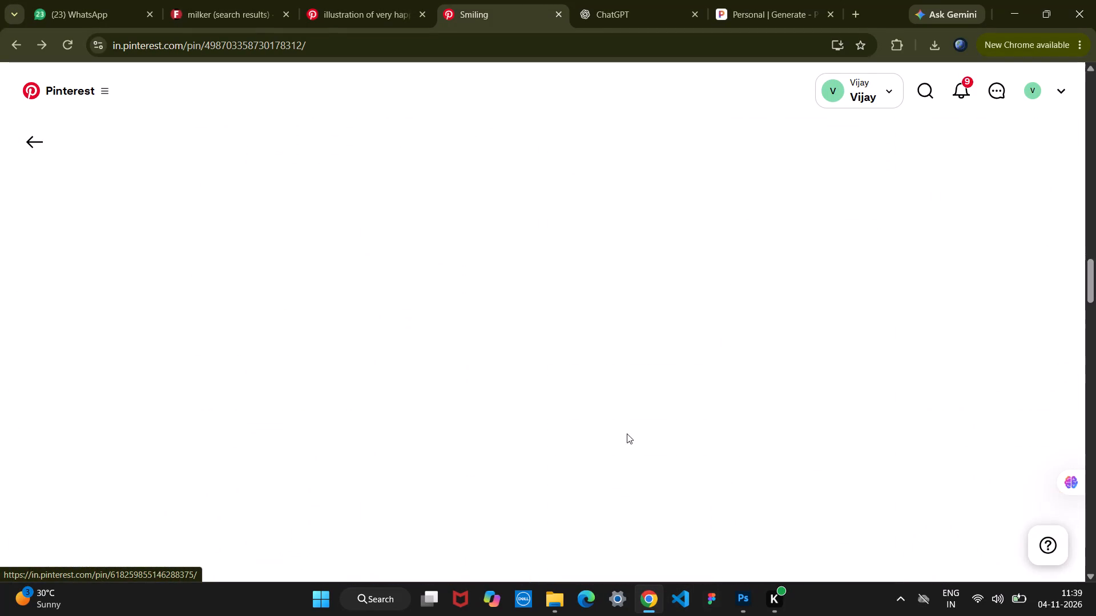
pyautogui.scroll(5, 627, 433)
pyautogui.scroll(-8, 627, 433)
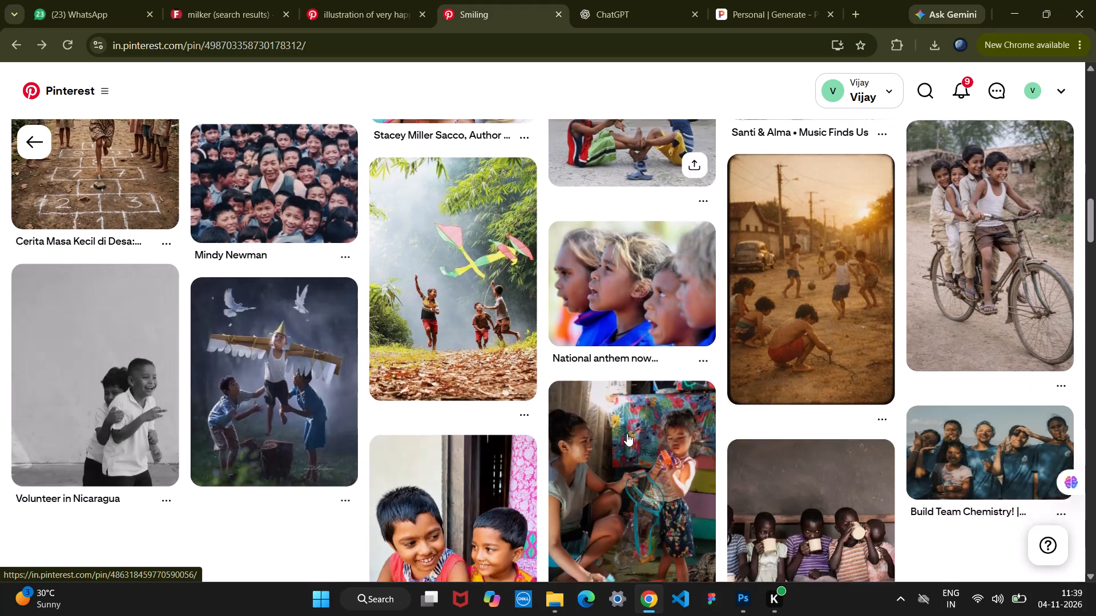
pyautogui.scroll(-3, 627, 433)
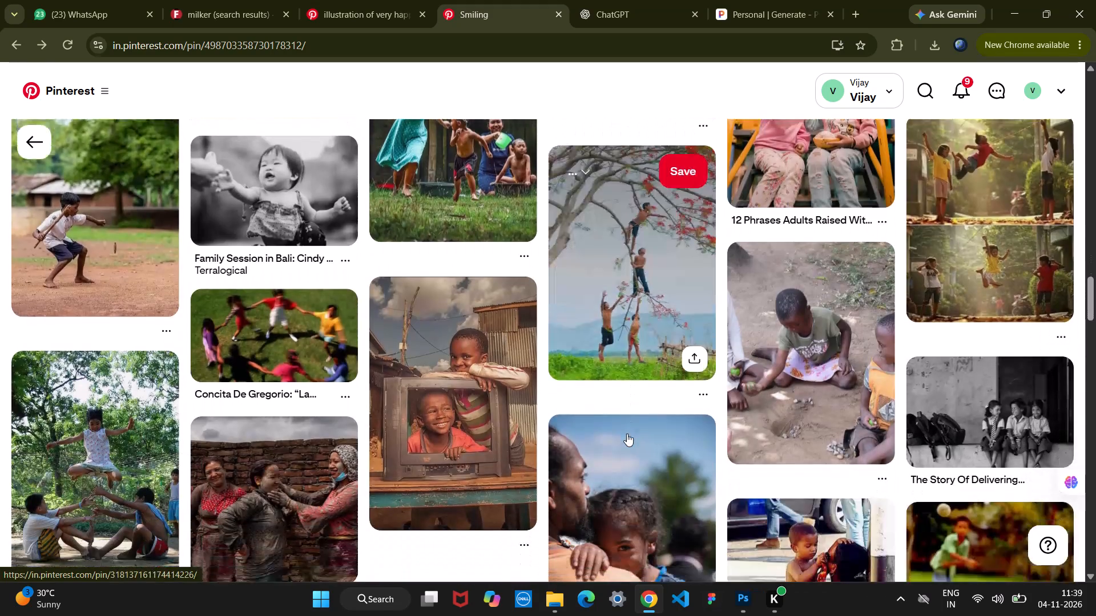
pyautogui.scroll(-2, 627, 433)
pyautogui.scroll(12, 627, 433)
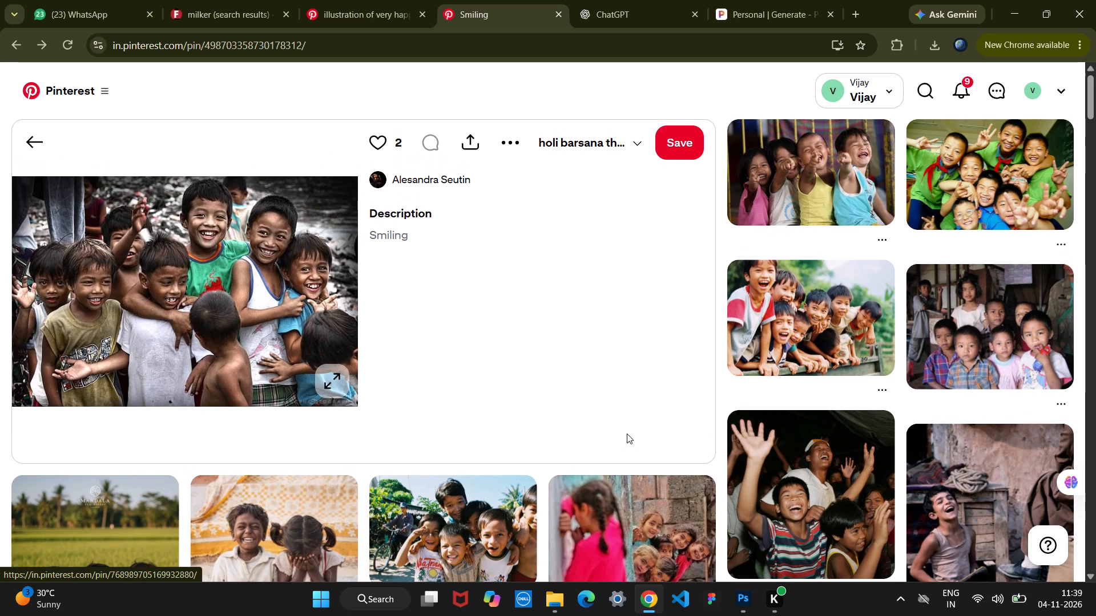
pyautogui.scroll(-2, 627, 433)
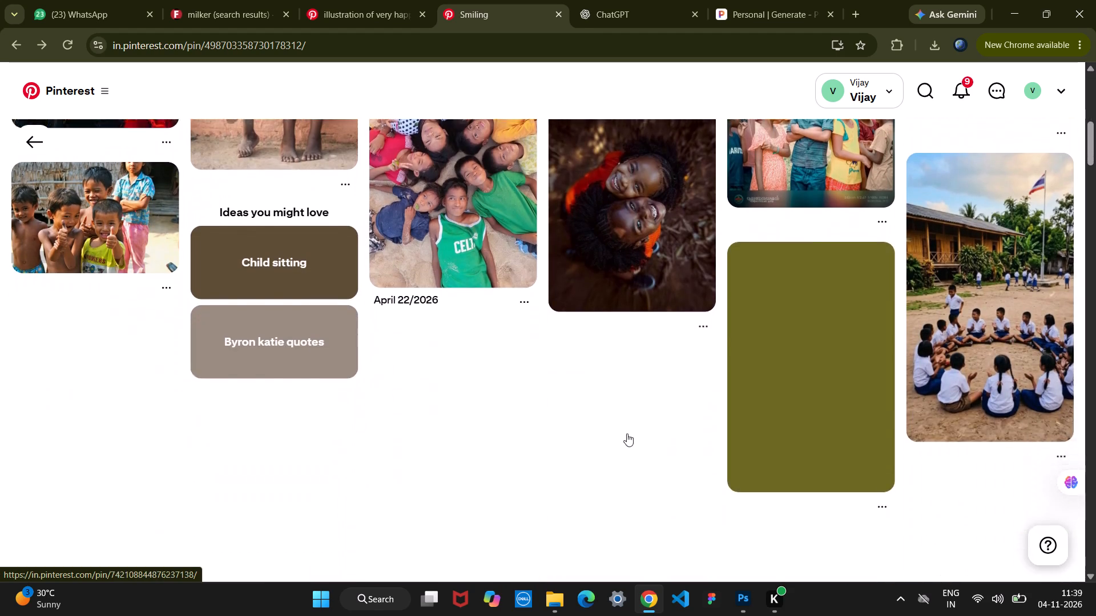
pyautogui.scroll(-7, 627, 433)
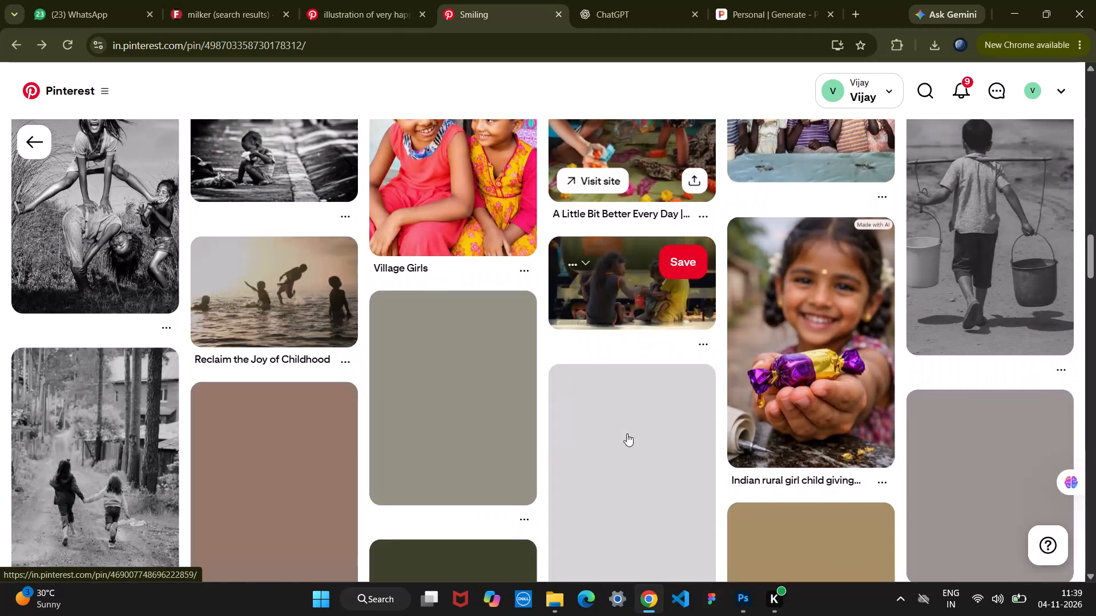
pyautogui.scroll(-5, 627, 433)
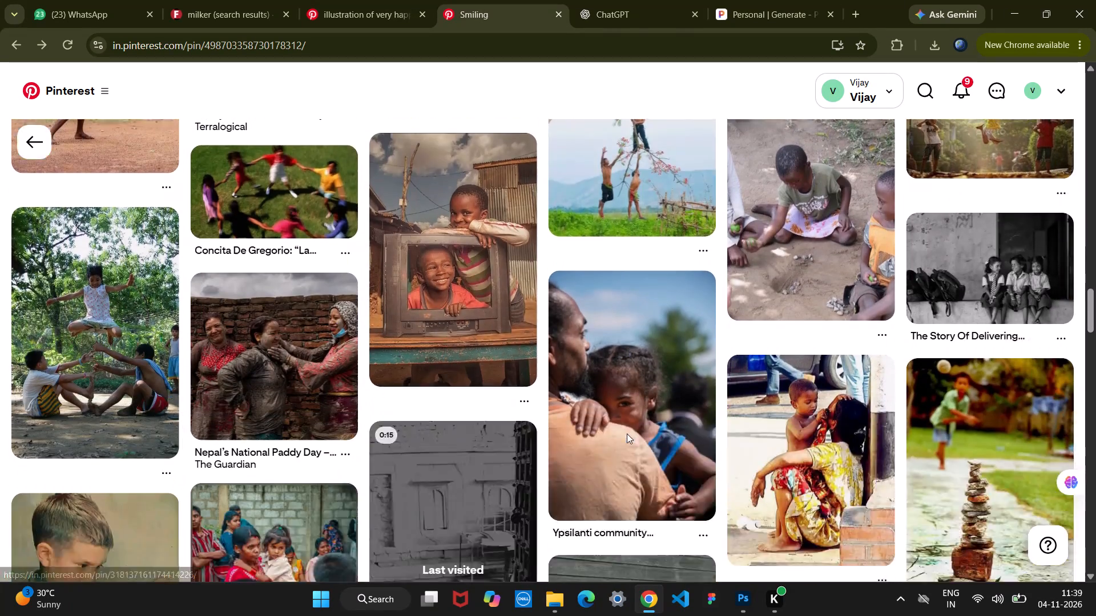
pyautogui.scroll(-5, 627, 433)
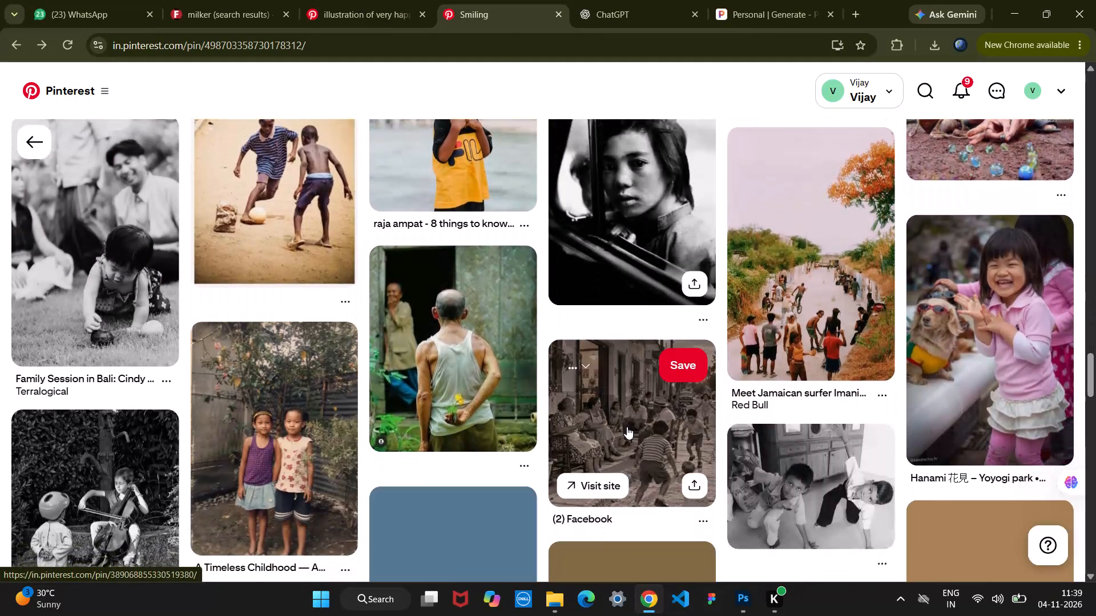
pyautogui.scroll(-2, 627, 427)
pyautogui.hscroll(1, 627, 427)
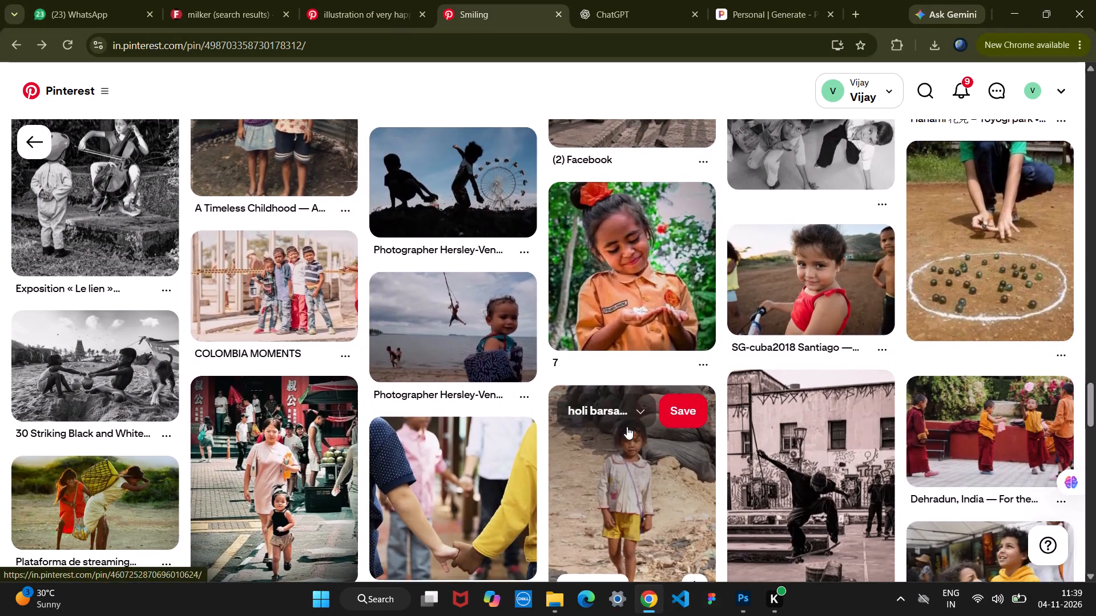
pyautogui.hscroll(1, 627, 427)
pyautogui.scroll(14, 627, 427)
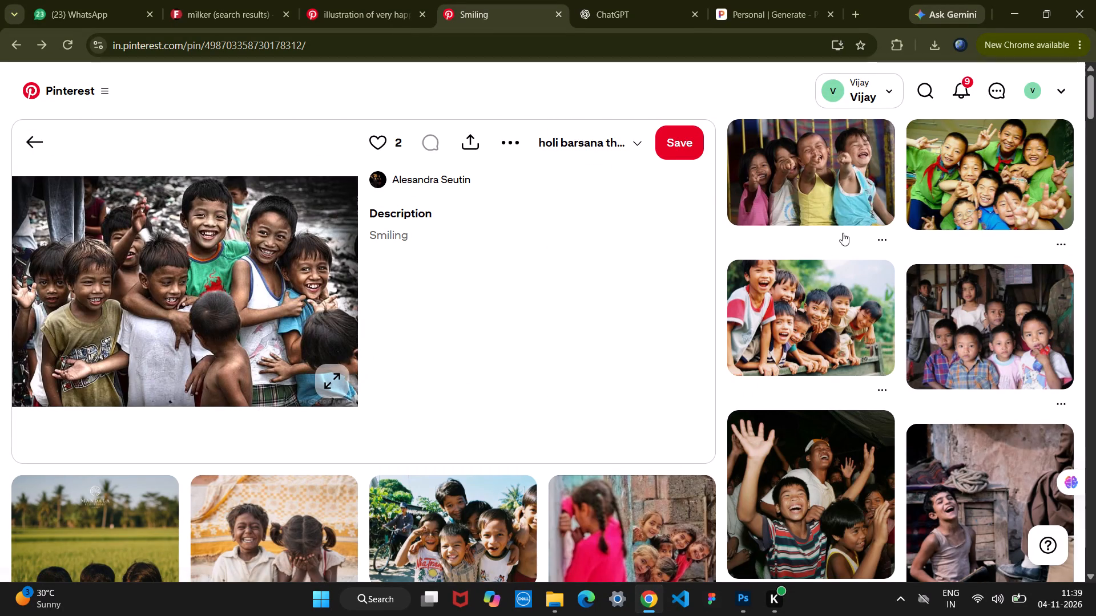
# Open the pin of boys in green shirts making peace signs and browse its related pins for group photos of happy children.
pyautogui.click(981, 188)
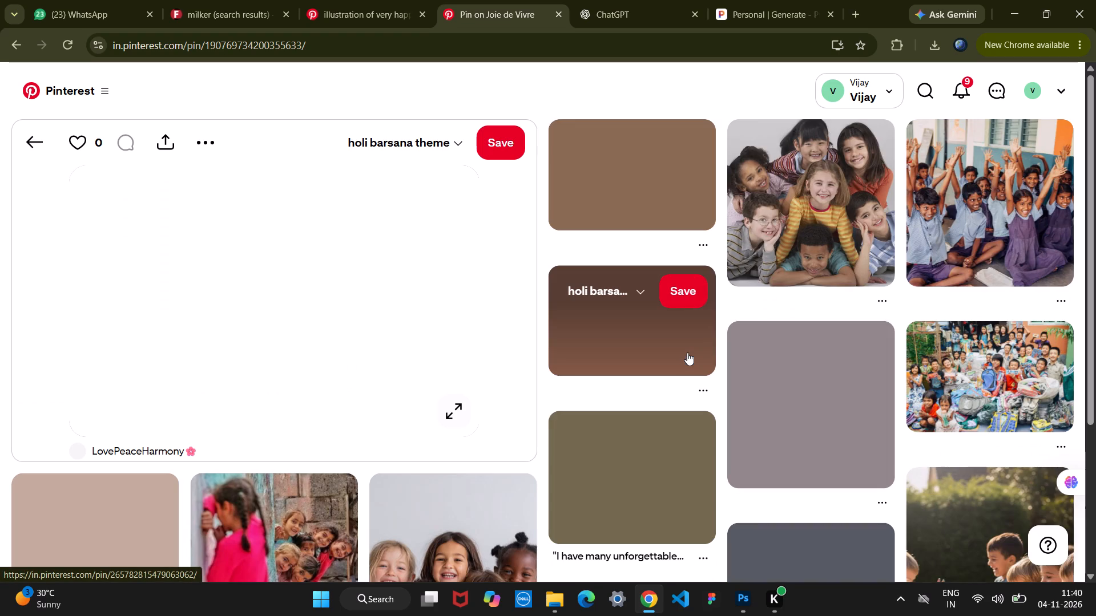
pyautogui.scroll(-5, 687, 352)
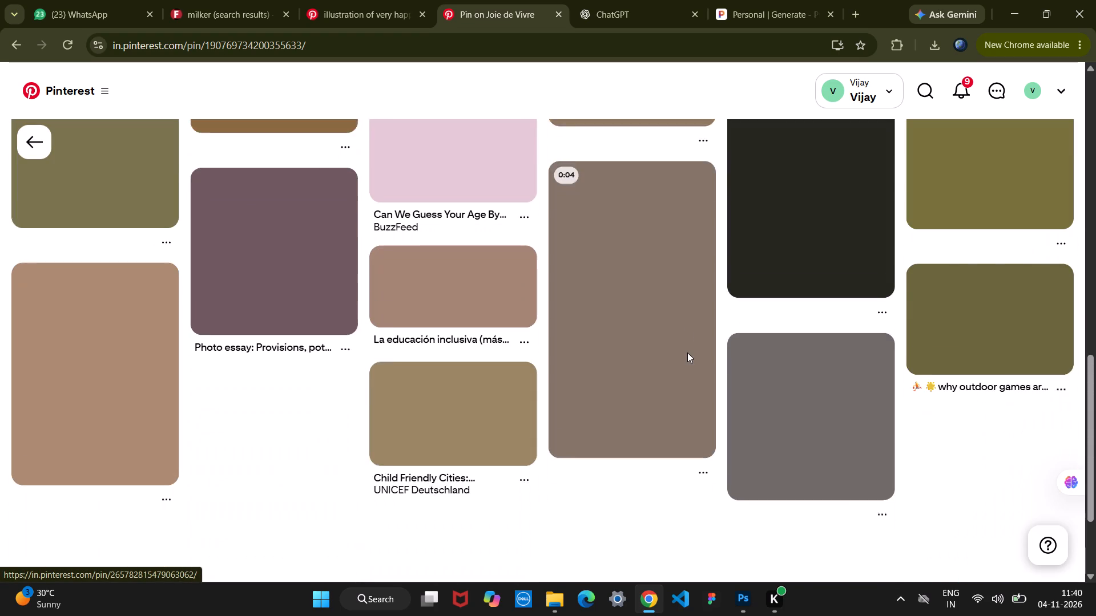
pyautogui.scroll(2, 687, 352)
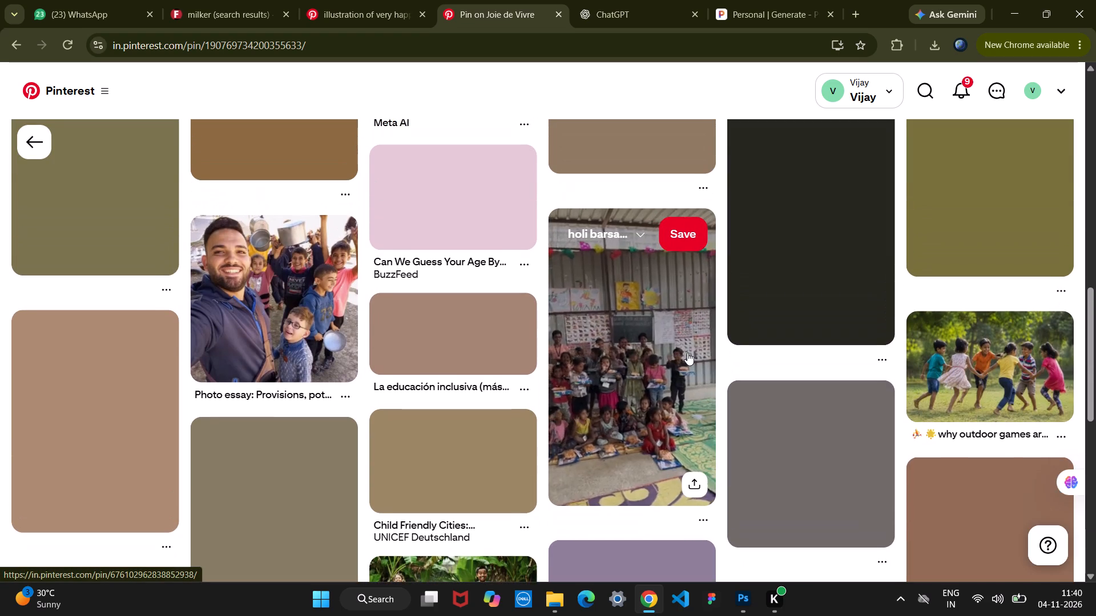
pyautogui.scroll(5, 687, 352)
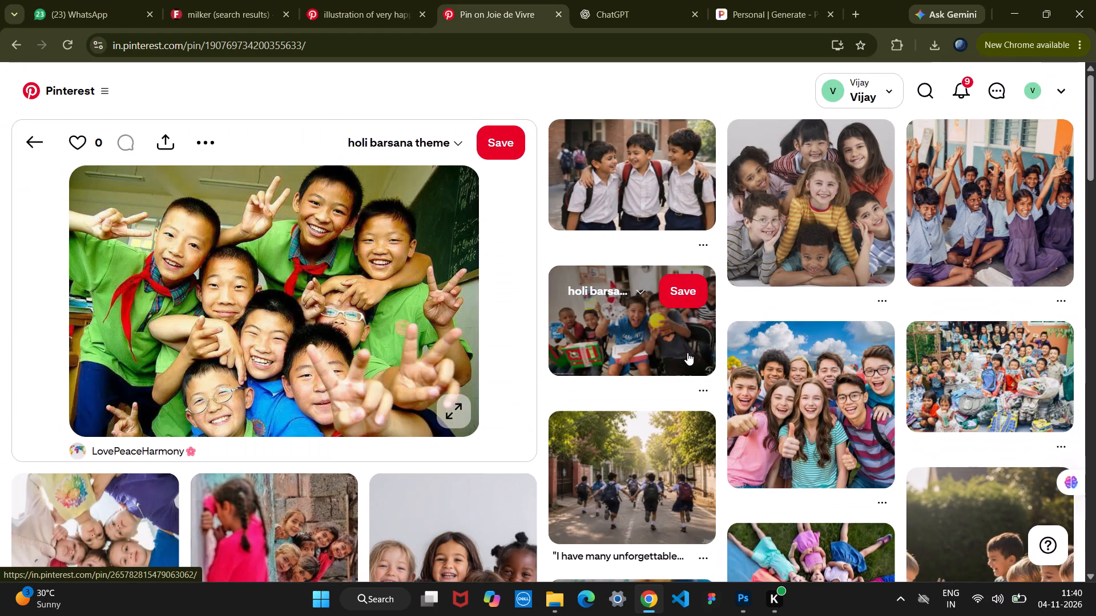
pyautogui.scroll(-8, 687, 352)
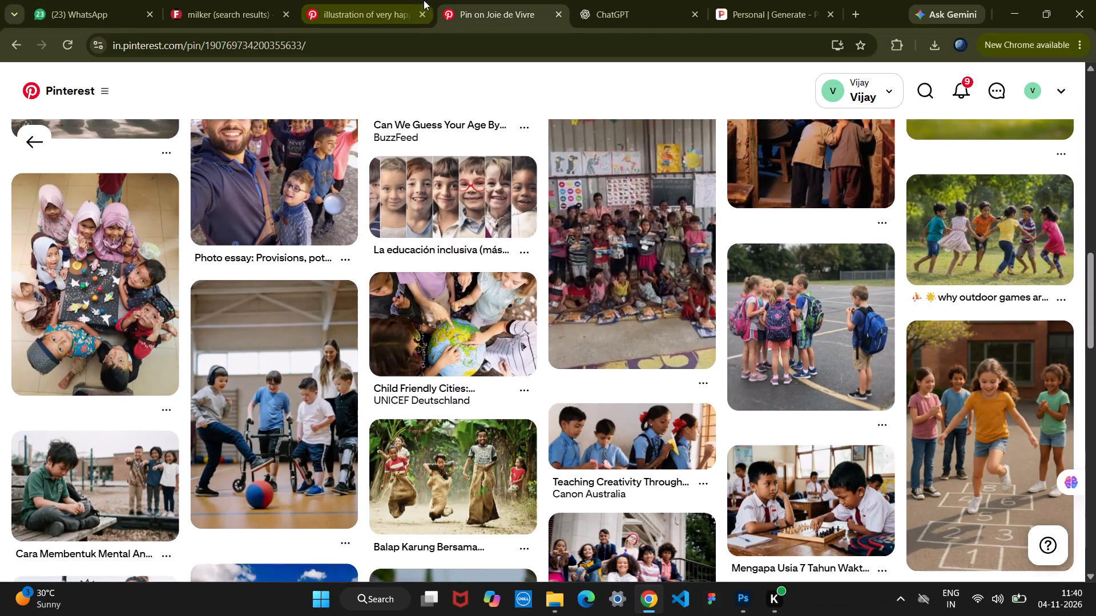
# Duplicate the browser tab showing the pin of the boys in green shirts.
pyautogui.rightClick(471, 17)
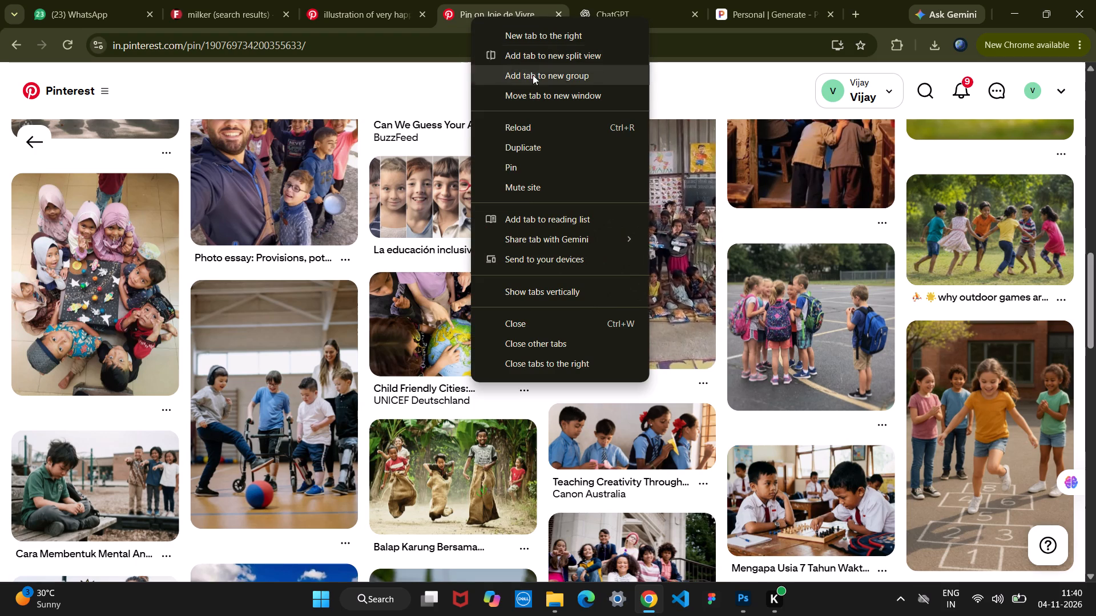
pyautogui.click(550, 144)
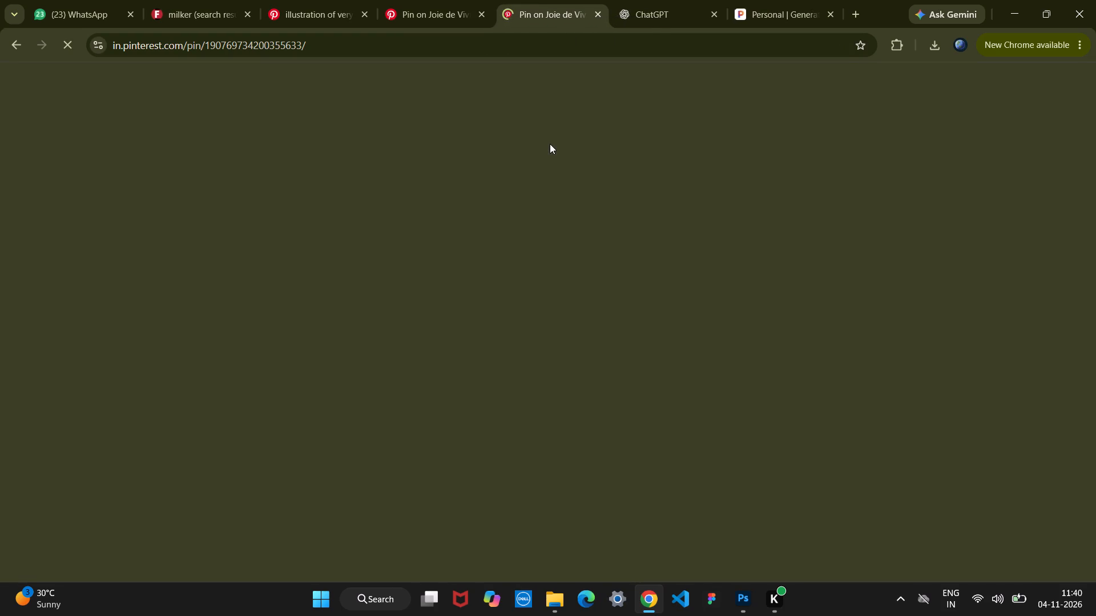
# Go back to the original tab of the green-shirt boys pin and examine its related pins for alternative group photos of children.
pyautogui.click(422, 25)
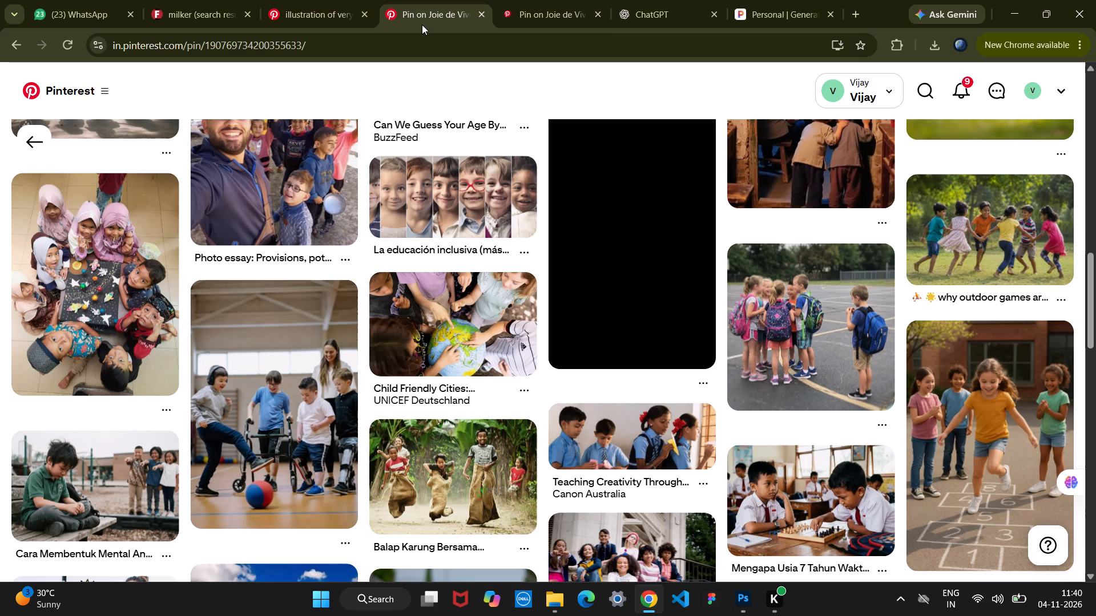
pyautogui.scroll(8, 547, 301)
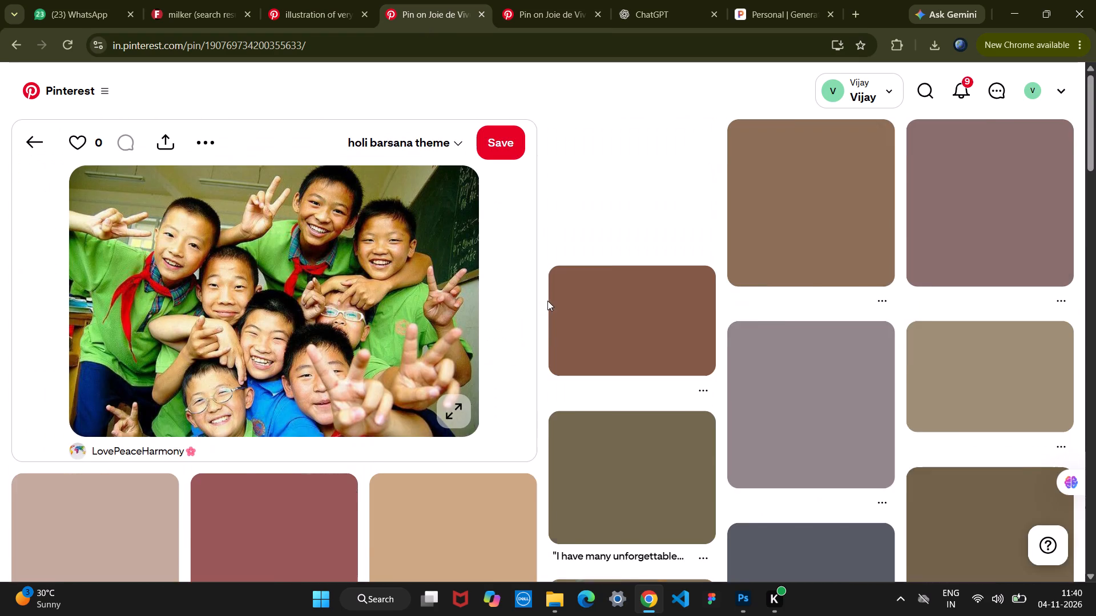
pyautogui.scroll(-2, 547, 301)
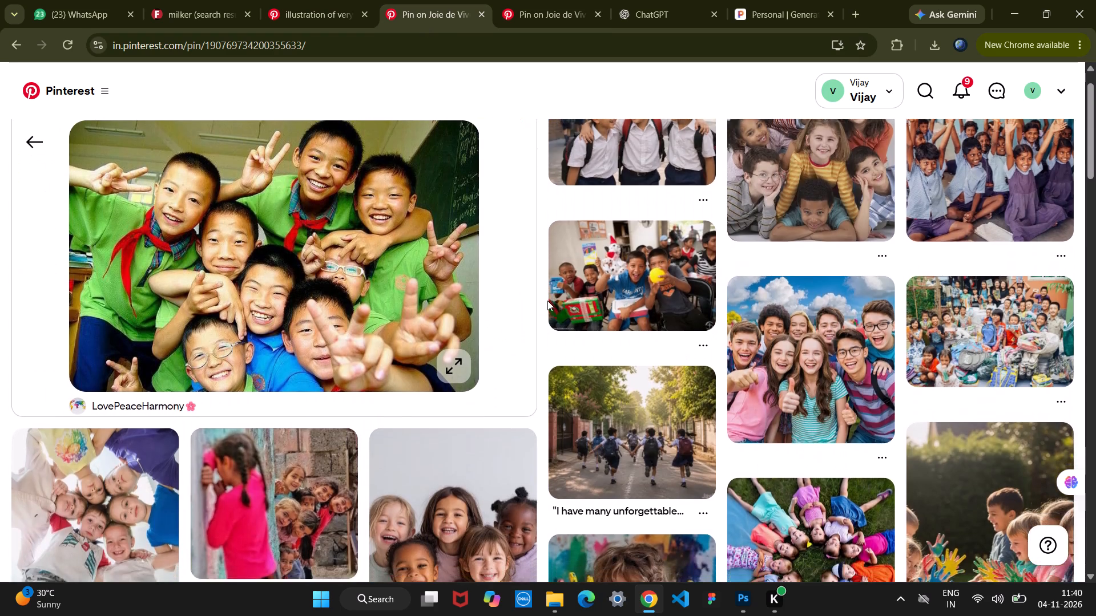
pyautogui.scroll(-3, 547, 301)
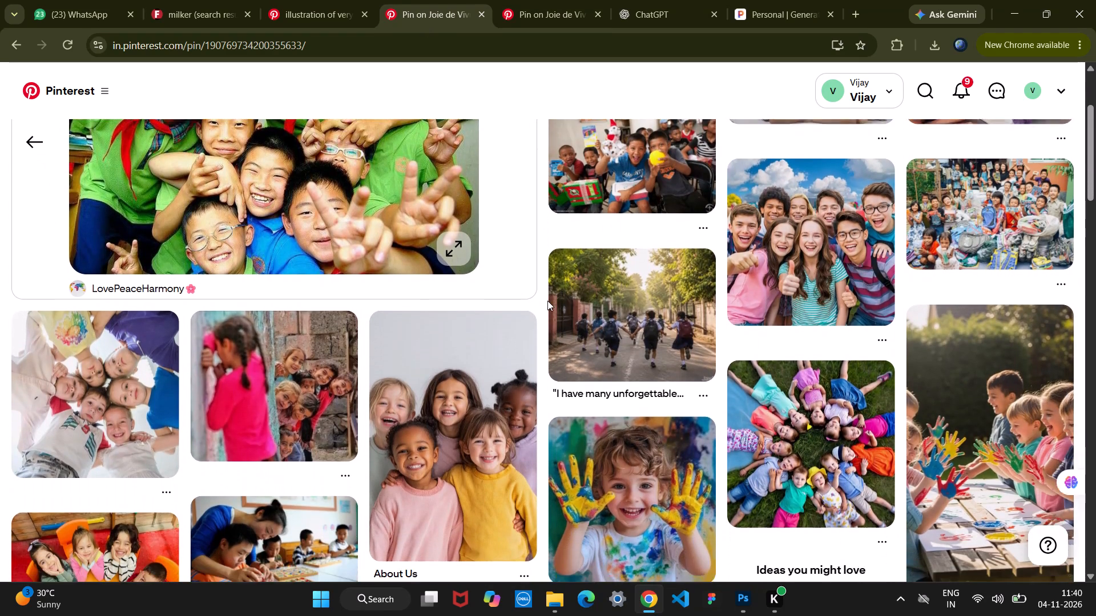
pyautogui.scroll(-5, 547, 301)
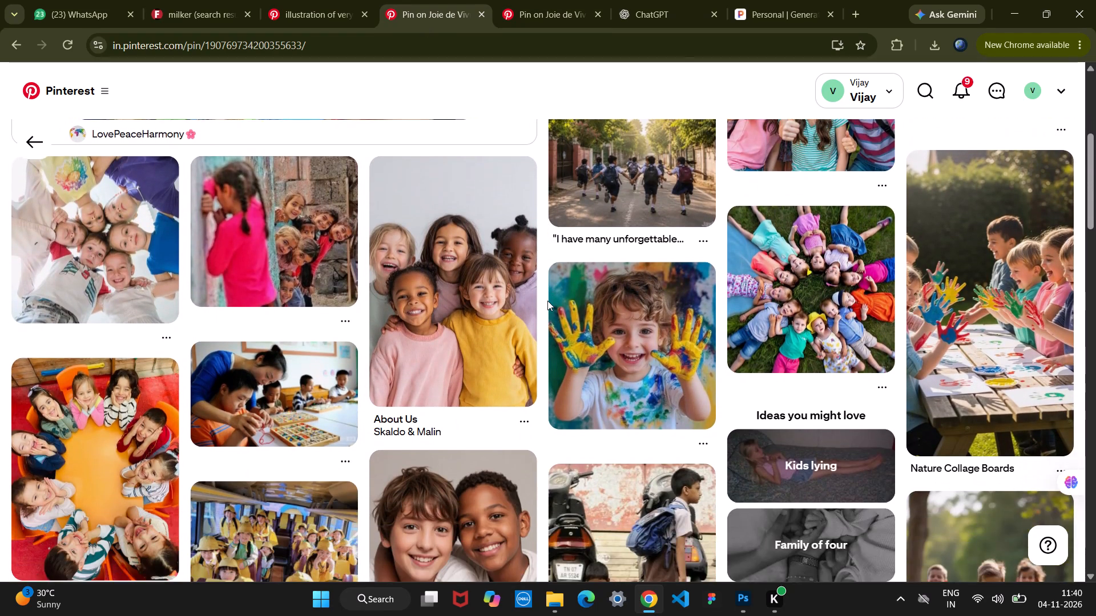
pyautogui.scroll(-5, 547, 301)
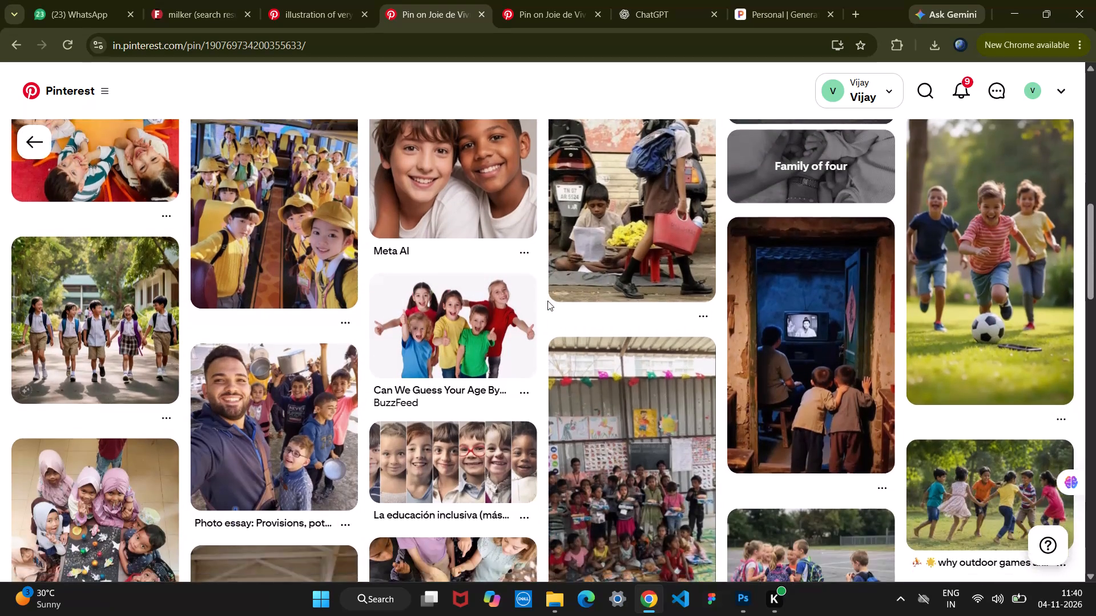
pyautogui.scroll(-5, 547, 301)
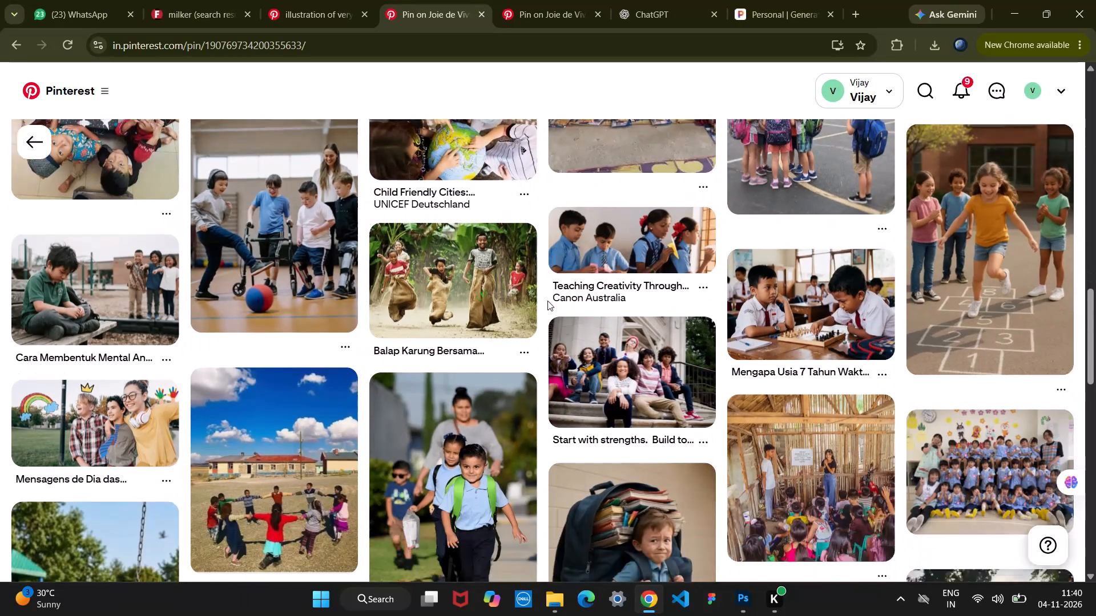
pyautogui.scroll(-4, 547, 301)
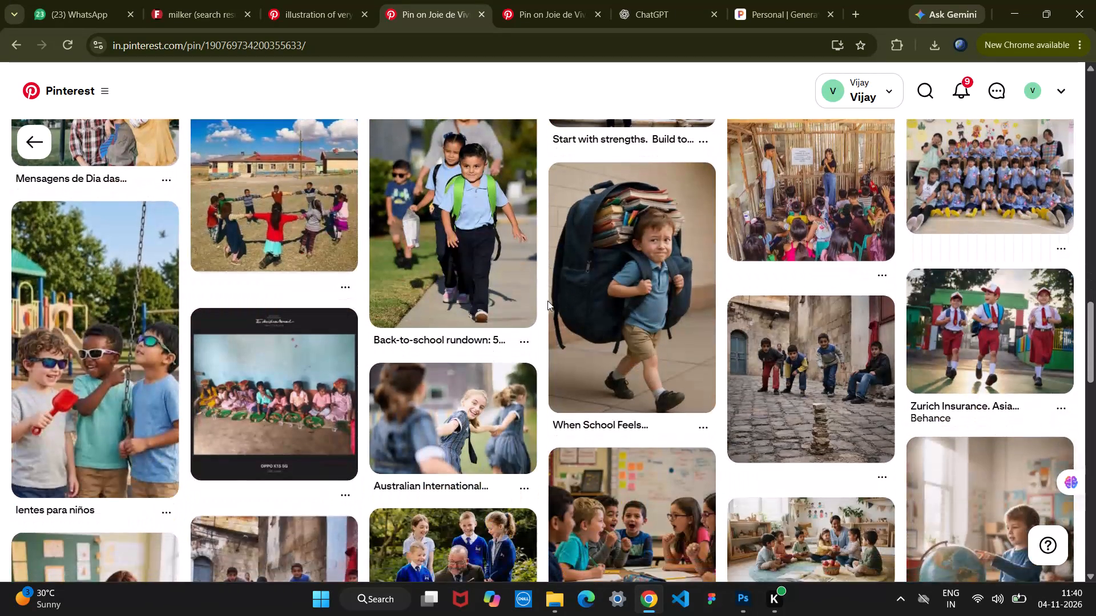
pyautogui.scroll(10, 547, 301)
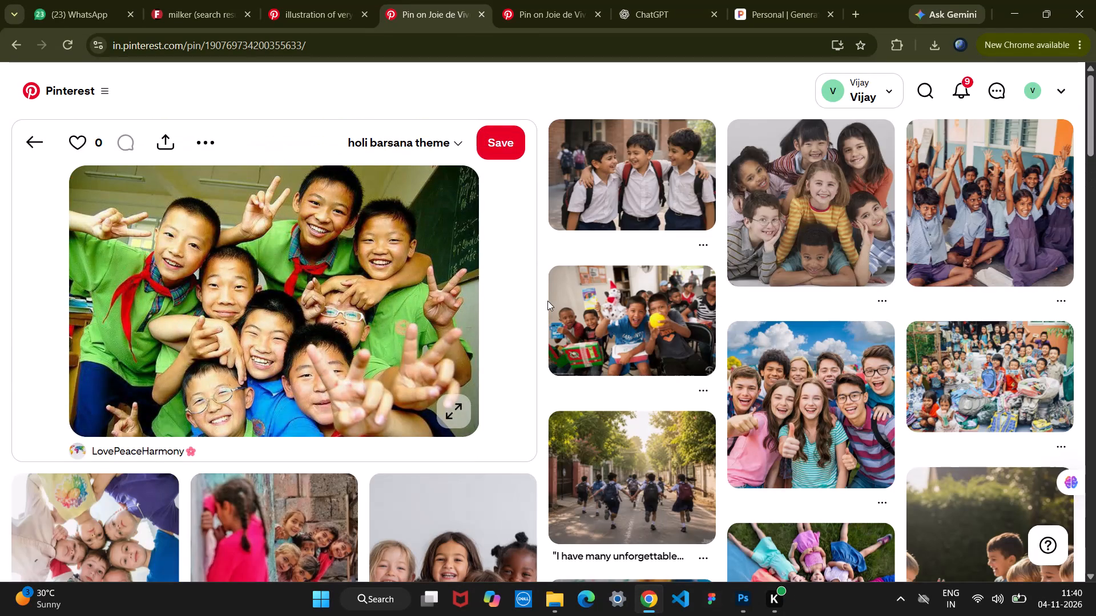
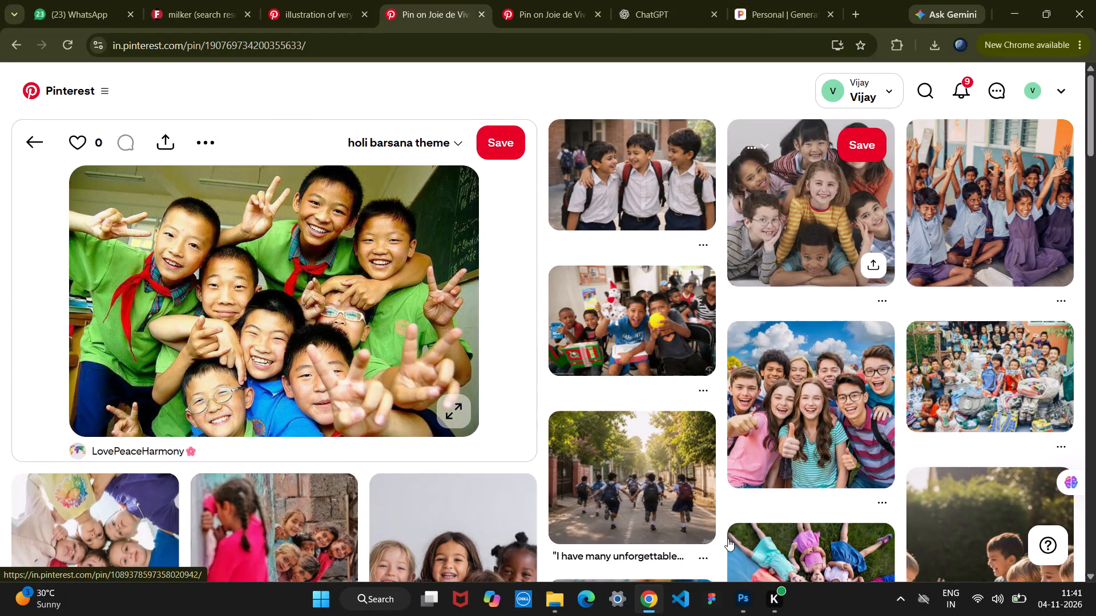
# Check the FLASH banner in Photoshop, then look through the green-shirt boys pin's related pins in Chrome for a suitable children group photo.
pyautogui.click(741, 607)
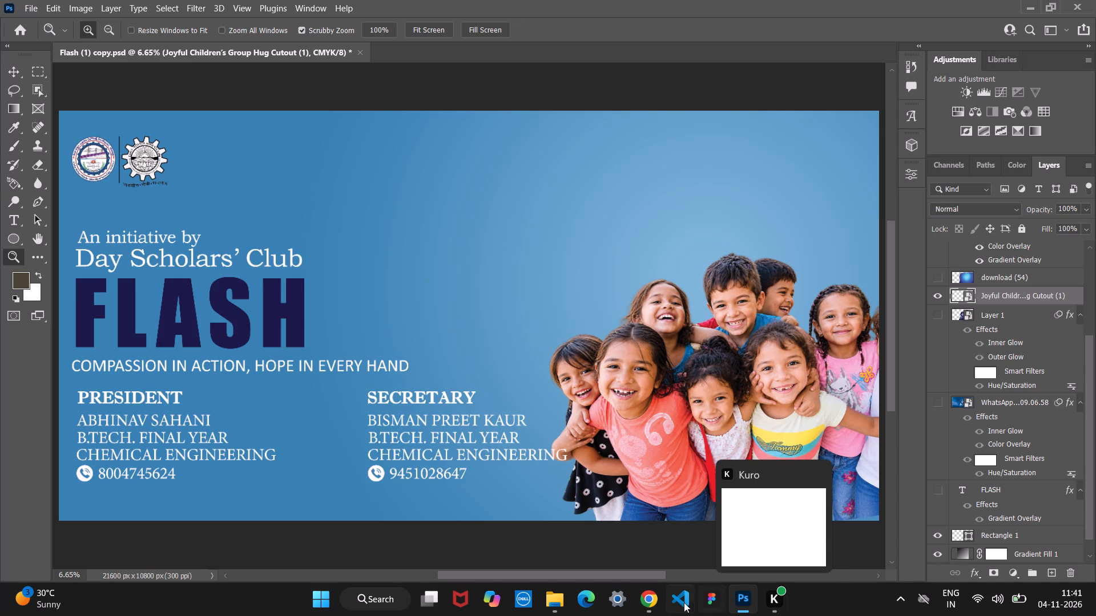
pyautogui.click(655, 600)
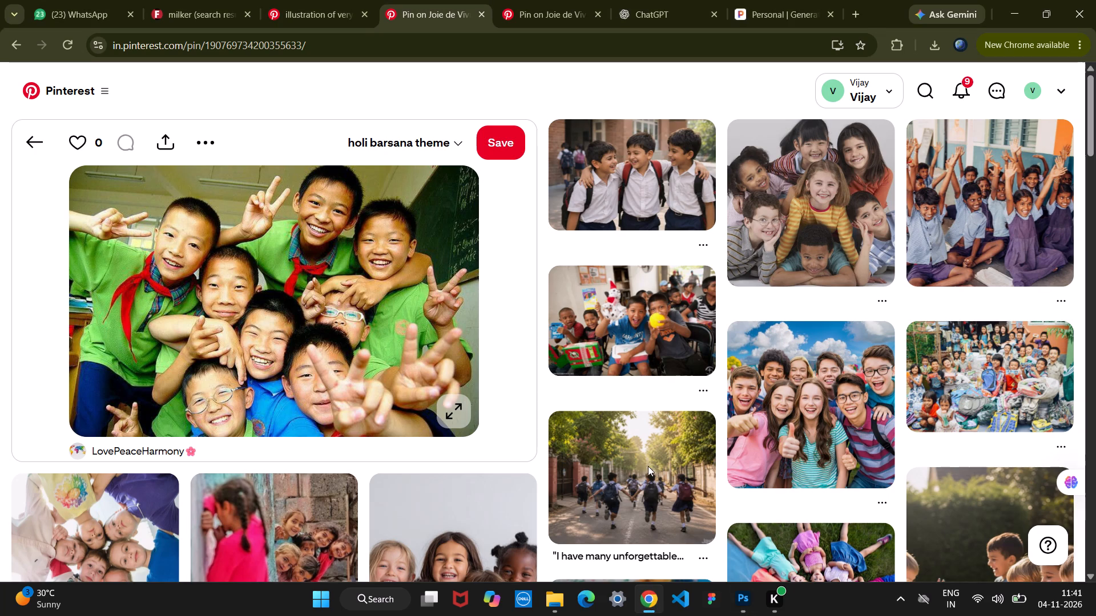
pyautogui.scroll(-4, 651, 455)
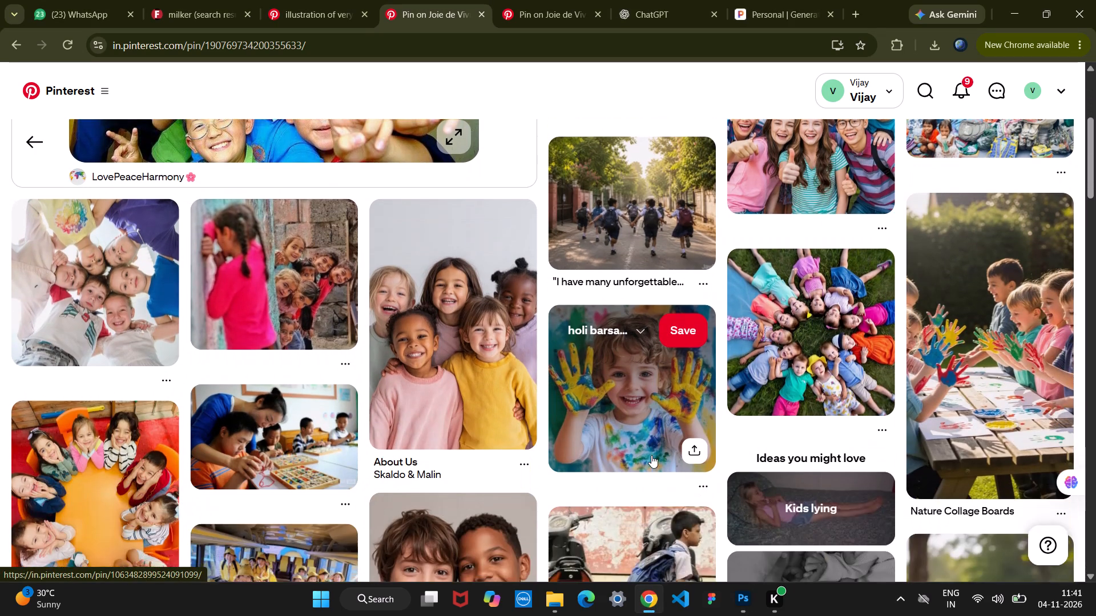
pyautogui.scroll(-4, 651, 455)
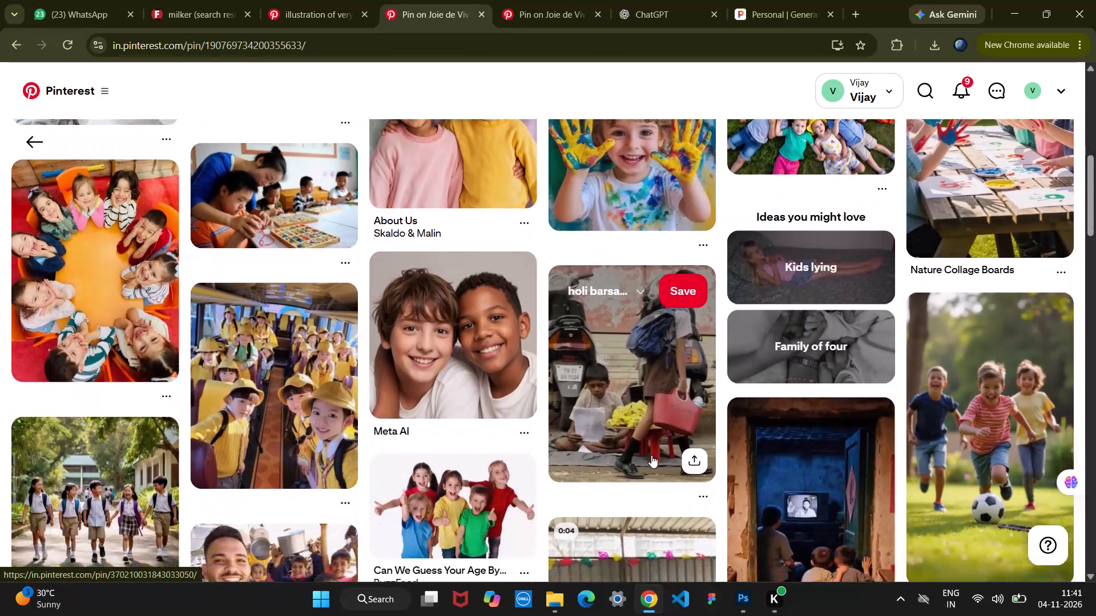
pyautogui.scroll(-4, 651, 455)
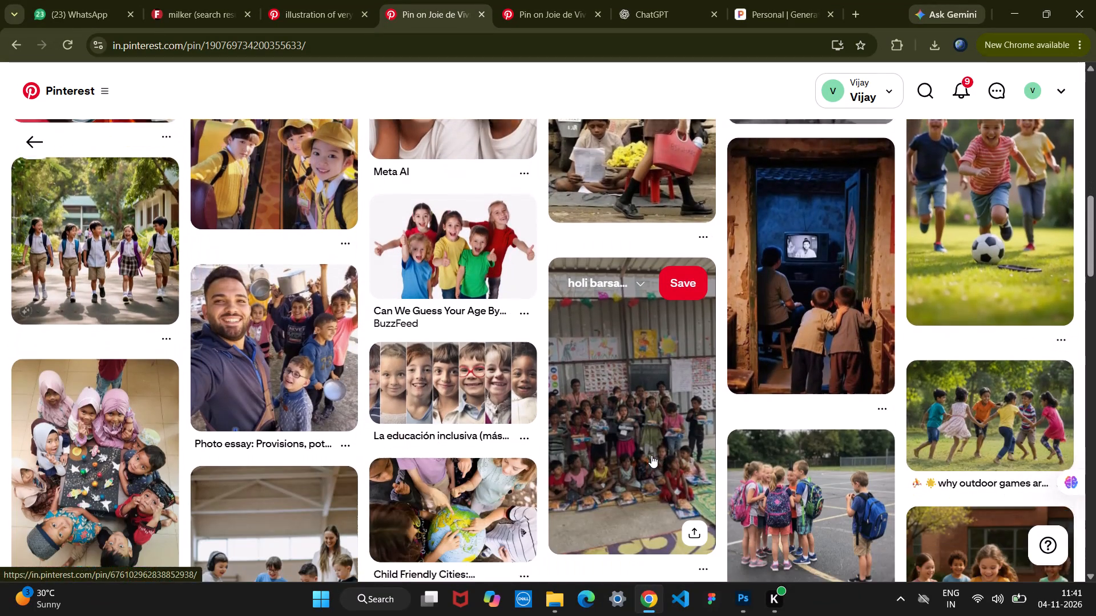
pyautogui.scroll(-2, 651, 455)
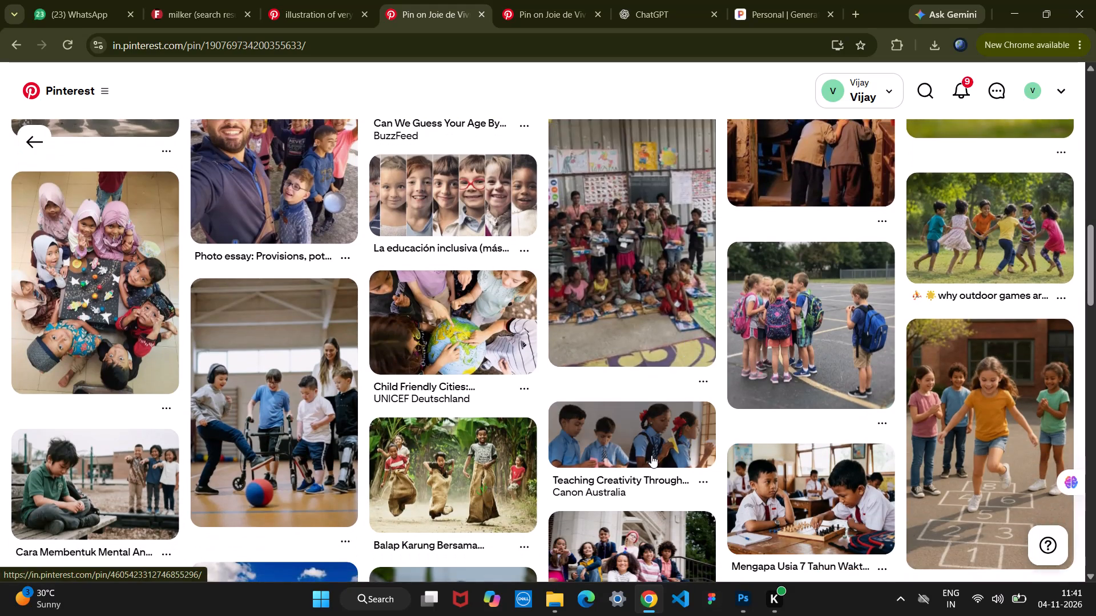
pyautogui.scroll(-2, 651, 455)
pyautogui.scroll(5, 651, 455)
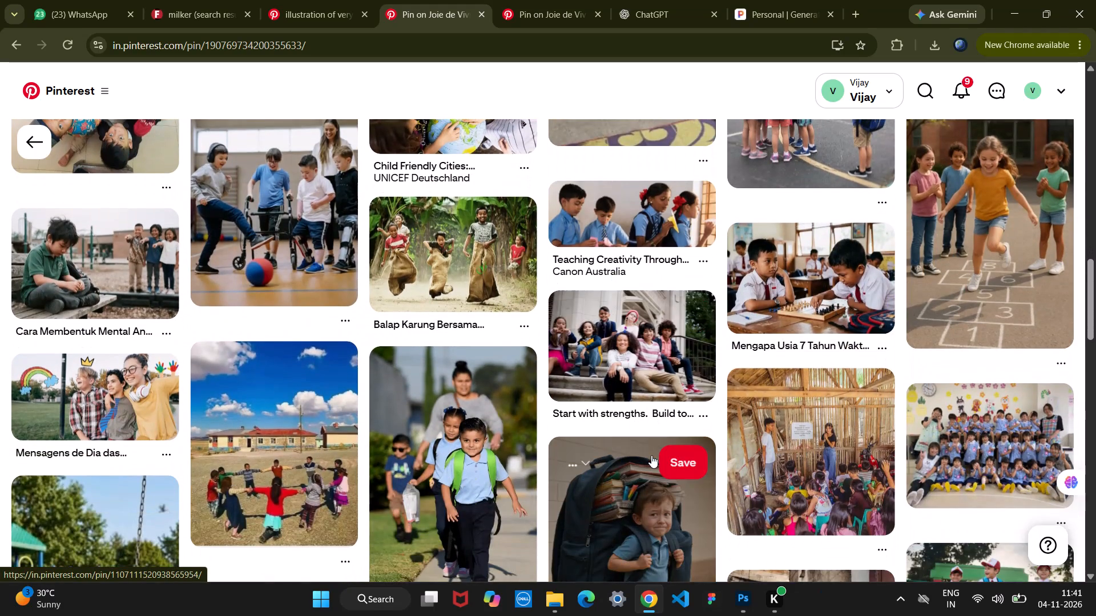
pyautogui.scroll(7, 651, 455)
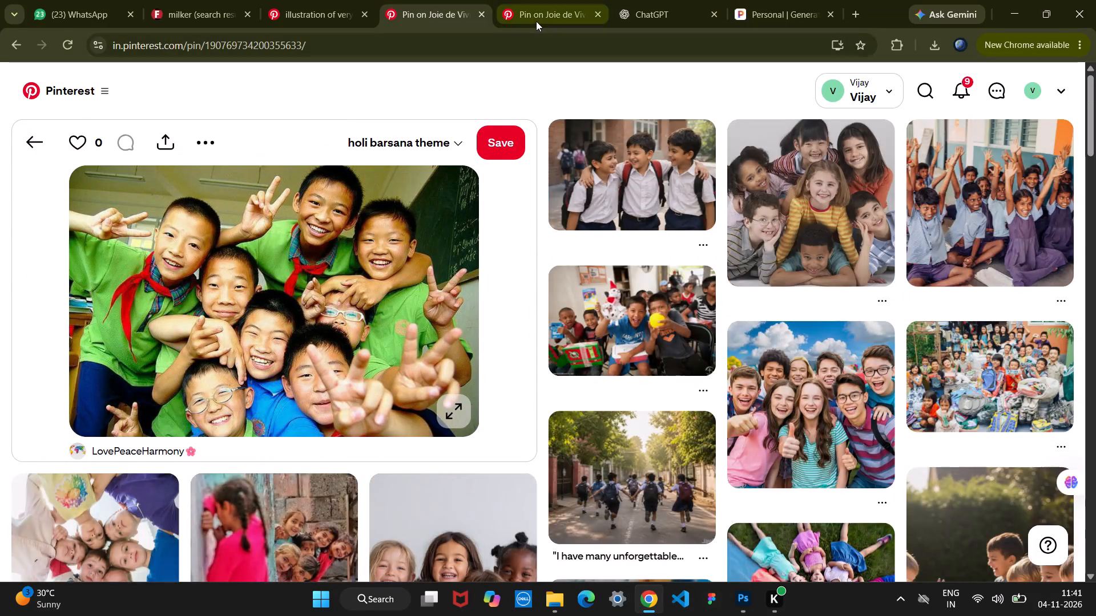
# Open the Pinterest home feed in the duplicate tab and look over its pins for group photos of happy children.
pyautogui.click(536, 21)
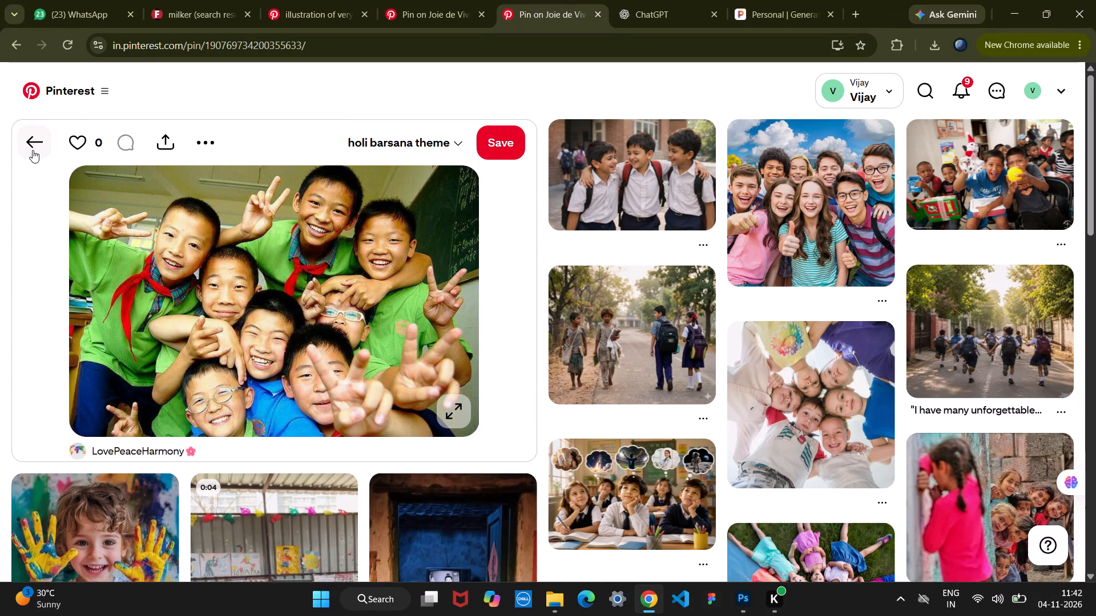
pyautogui.click(107, 87)
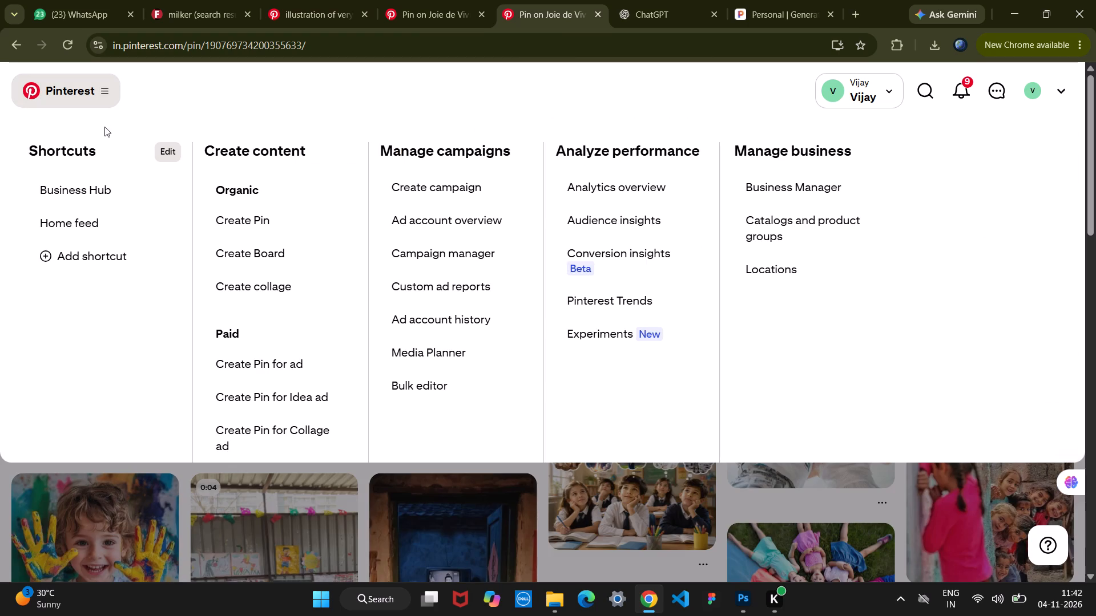
pyautogui.click(83, 224)
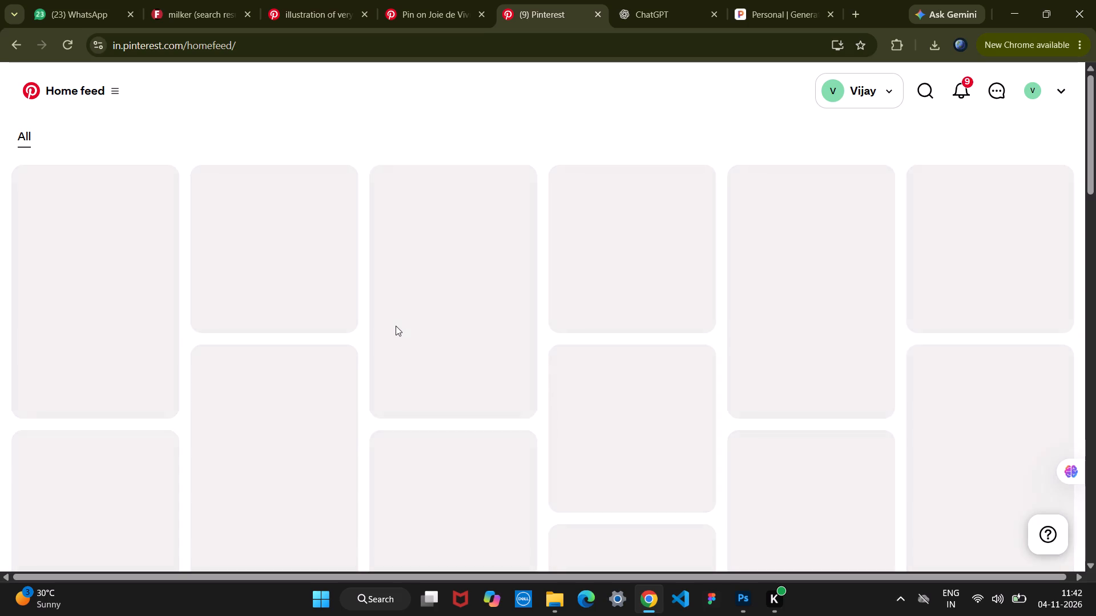
pyautogui.click(986, 597)
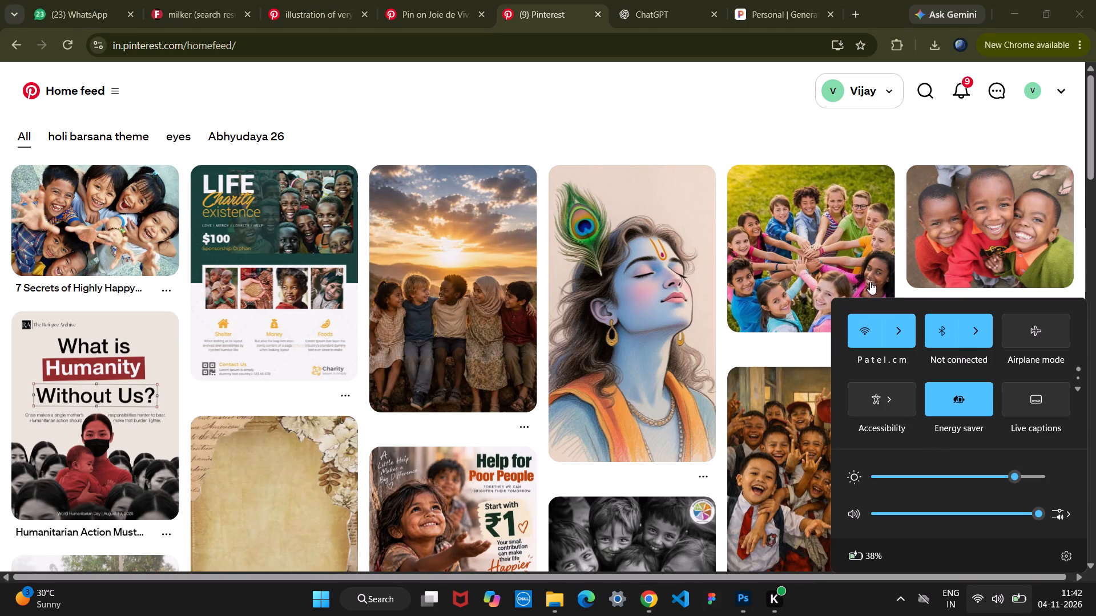
pyautogui.click(788, 153)
pyautogui.hscroll(1, 619, 390)
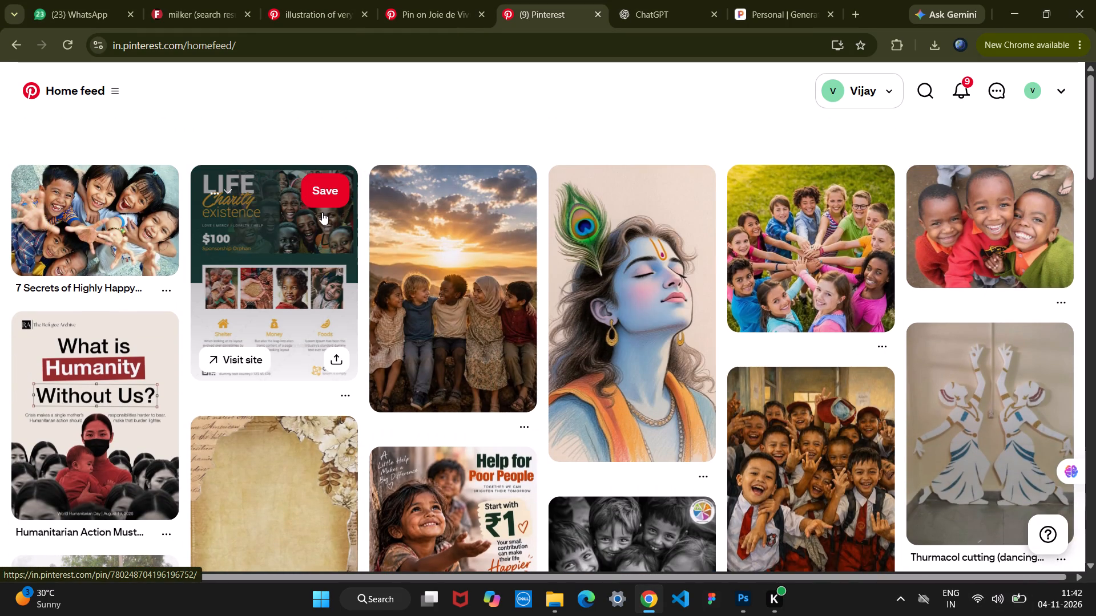
pyautogui.scroll(-1, 325, 226)
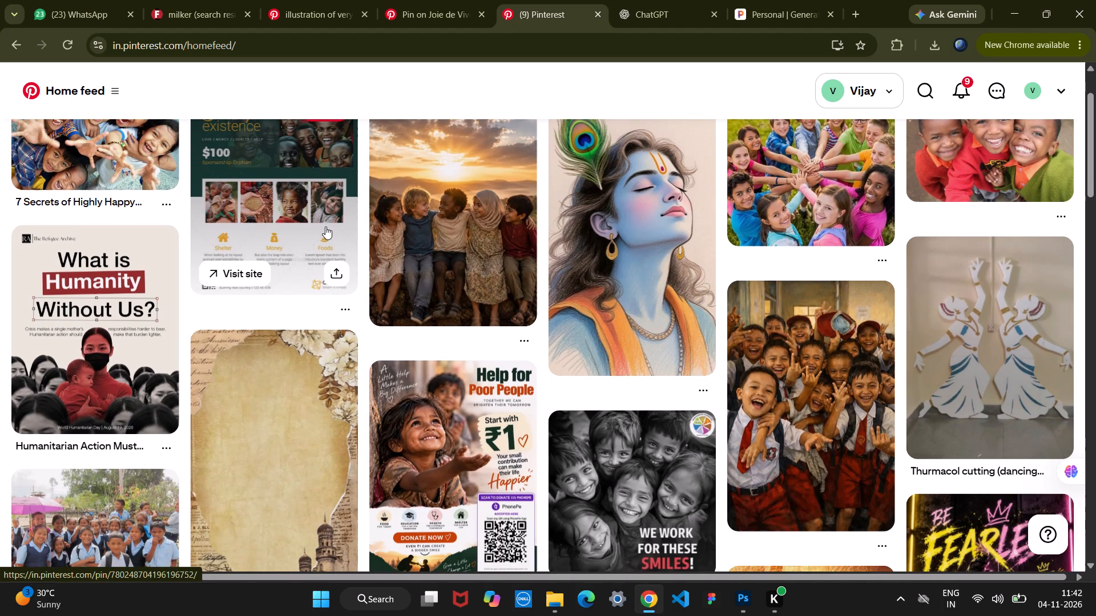
pyautogui.scroll(-1, 325, 226)
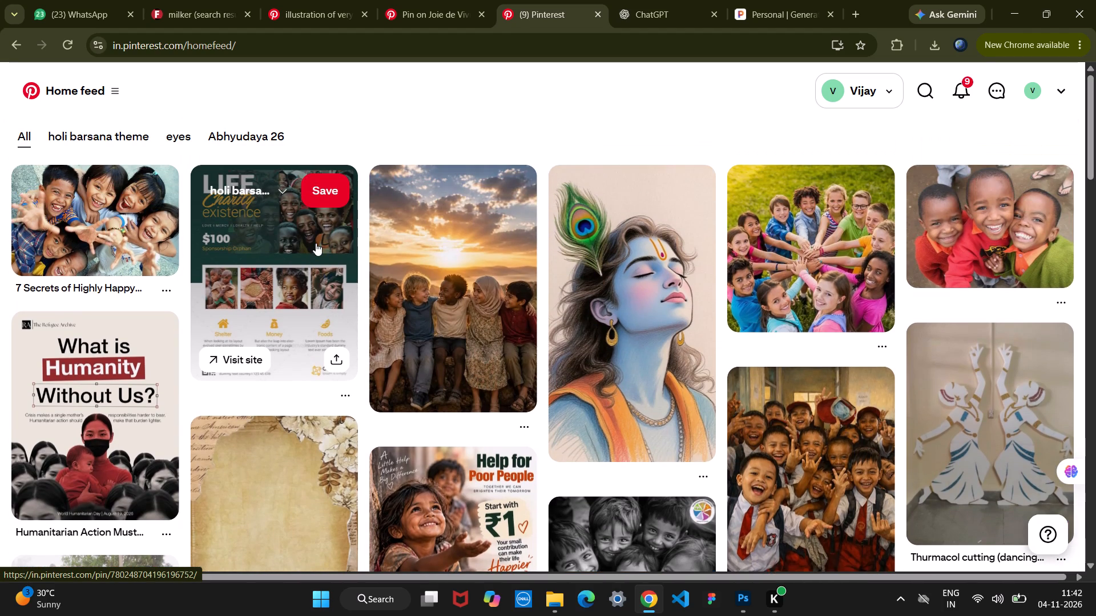
# Open the "7 Secrets of Highly Happy Children" pin and examine its related pins for a suitable group photo of laughing children.
pyautogui.click(140, 249)
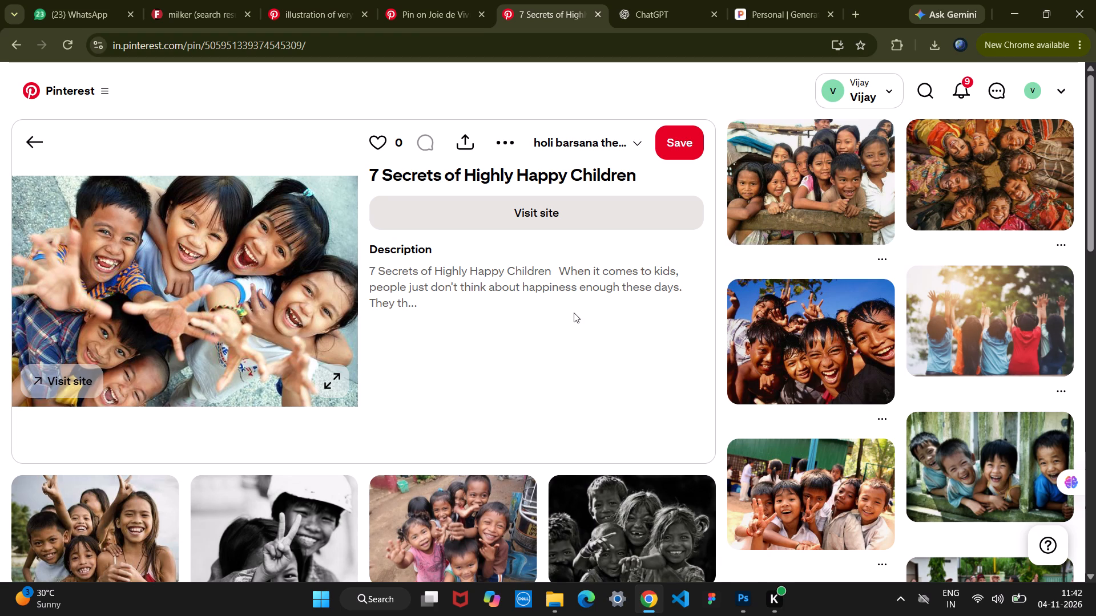
pyautogui.scroll(-1, 777, 396)
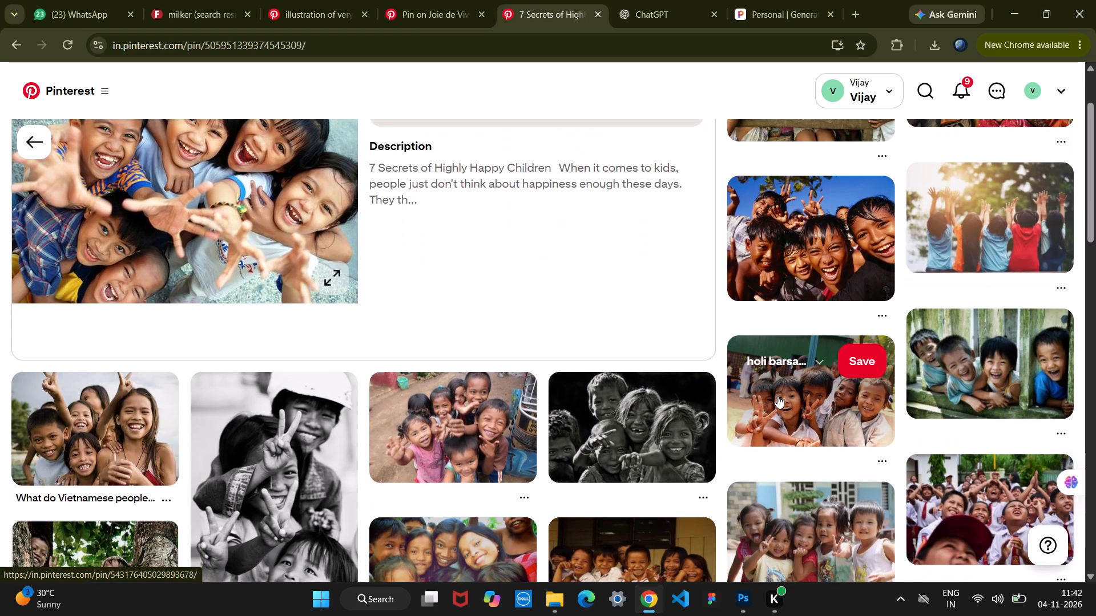
pyautogui.scroll(-3, 777, 396)
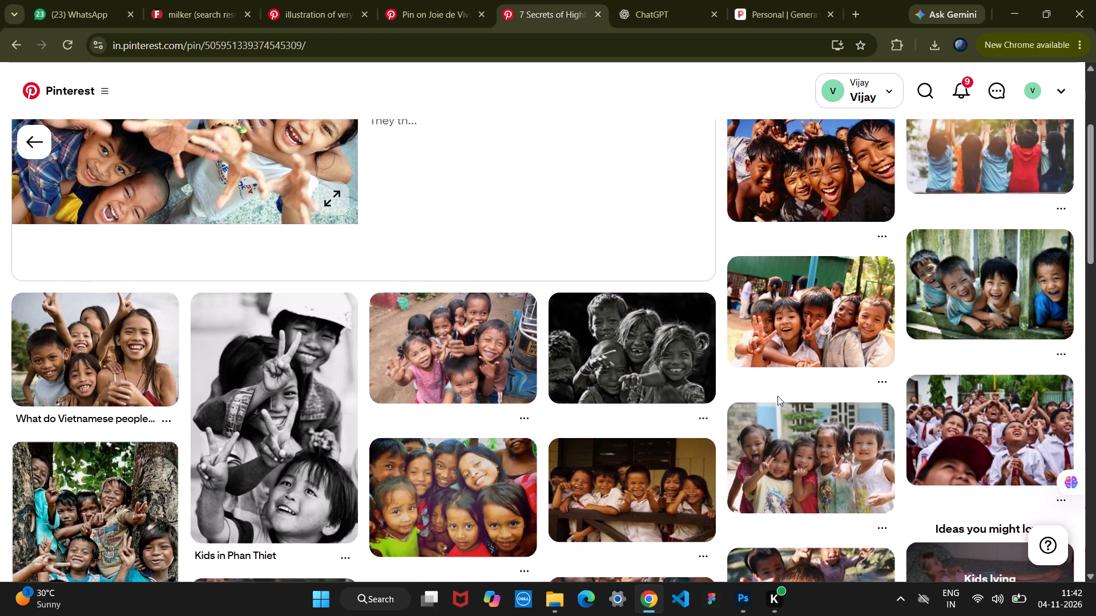
pyautogui.hscroll(1, 777, 396)
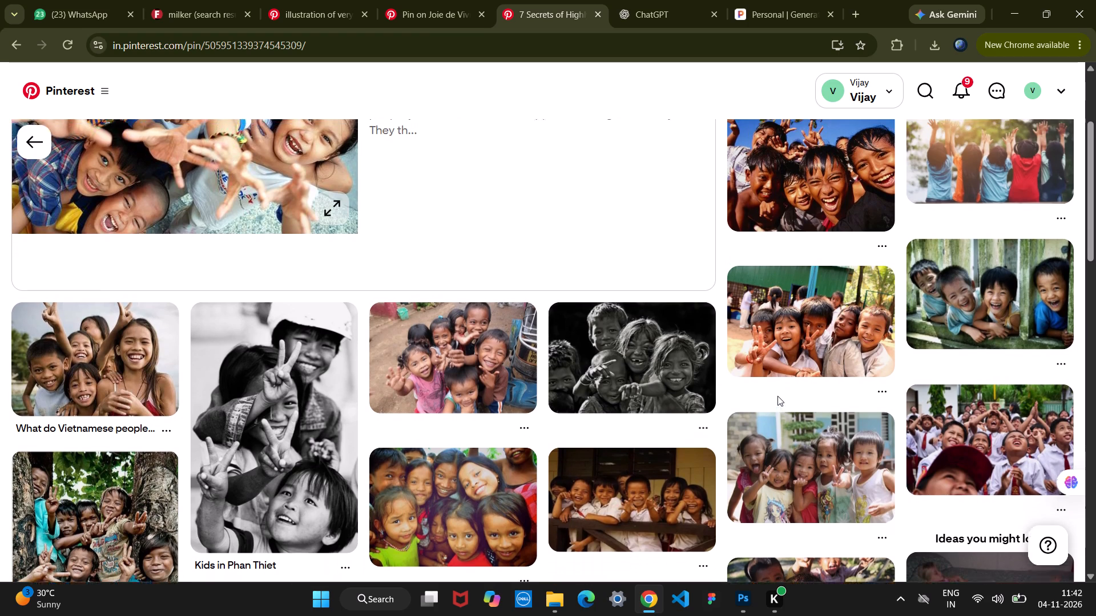
pyautogui.hscroll(1, 777, 396)
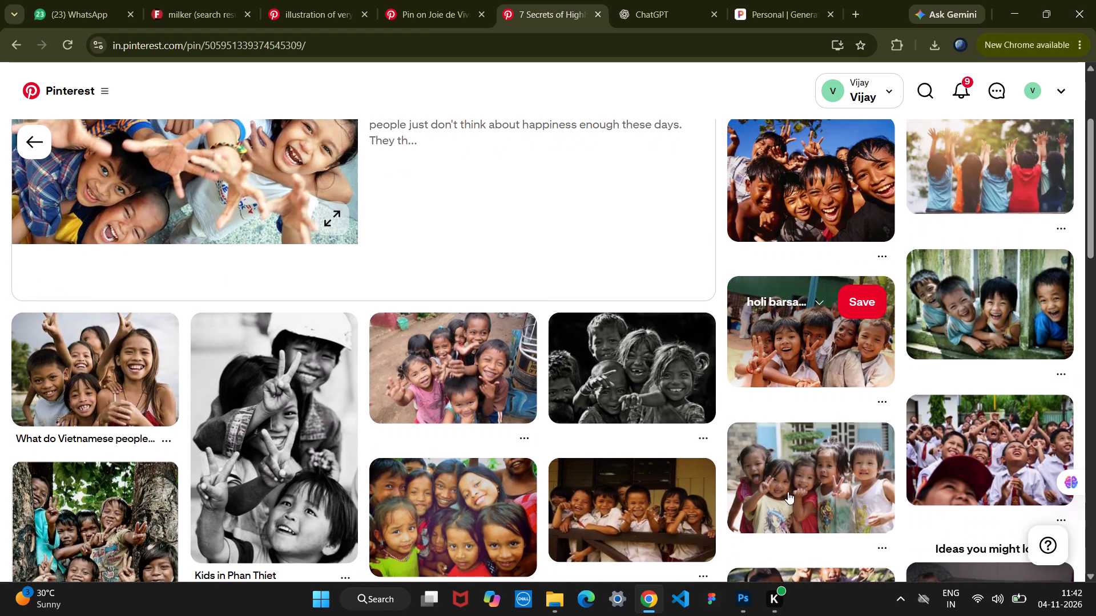
pyautogui.scroll(-1, 663, 502)
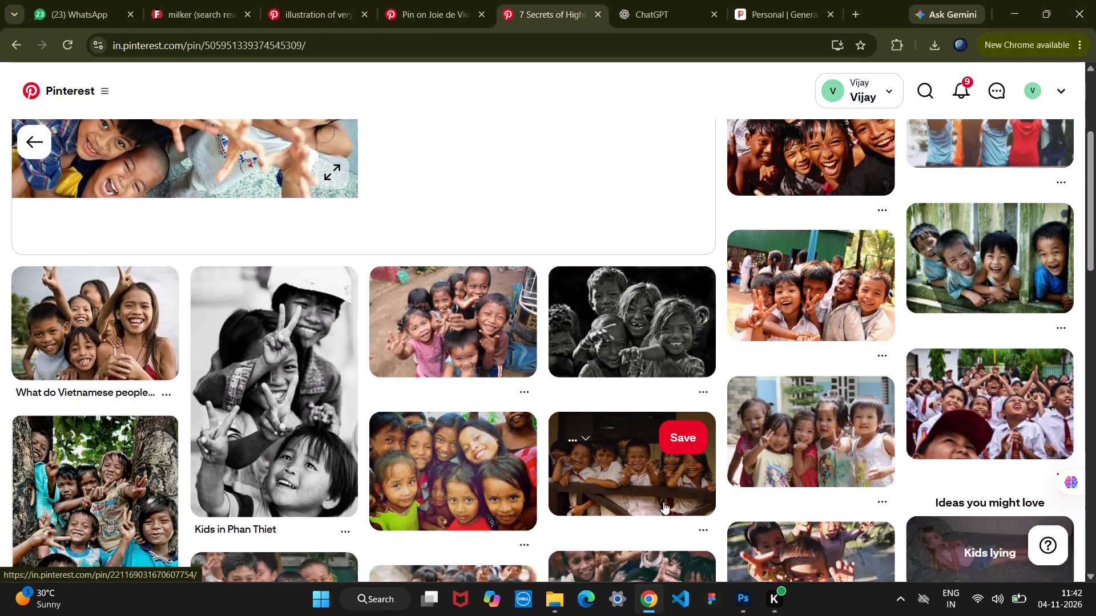
pyautogui.scroll(-1, 663, 502)
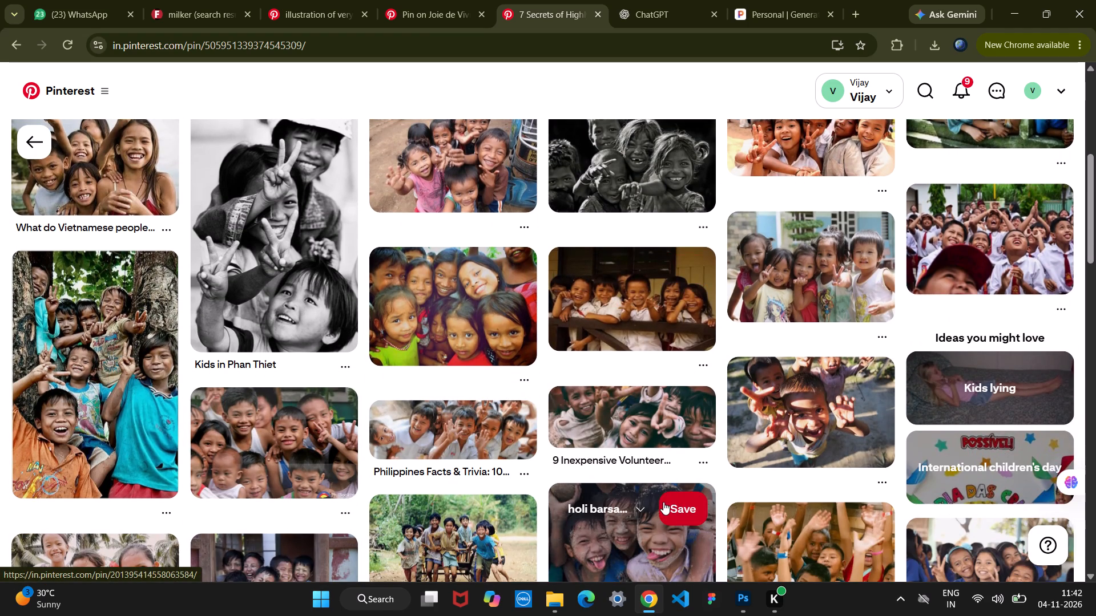
pyautogui.scroll(-3, 663, 502)
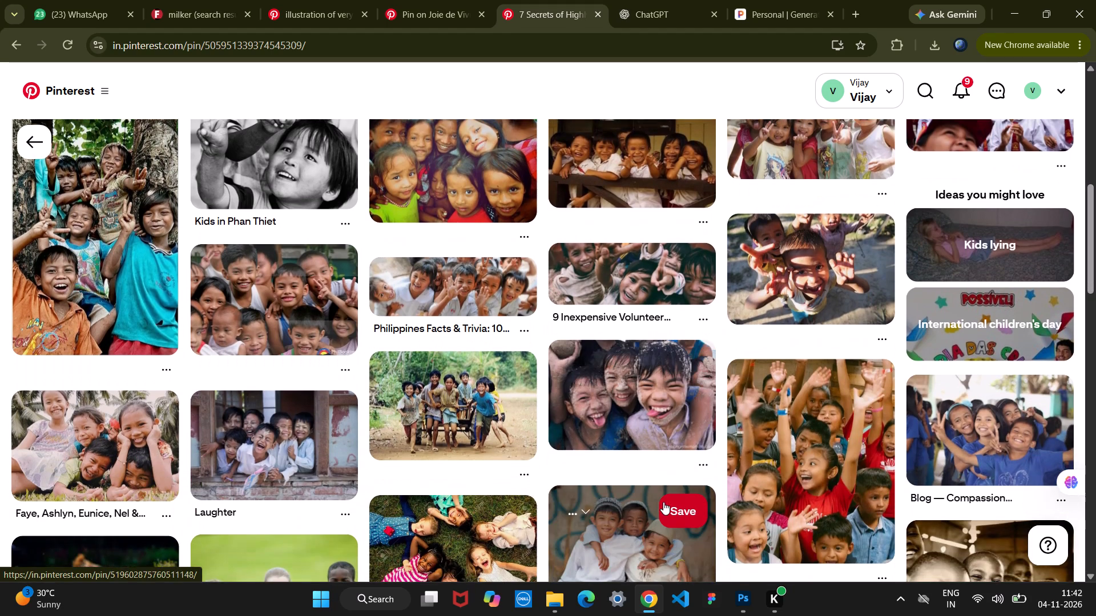
pyautogui.scroll(-3, 663, 502)
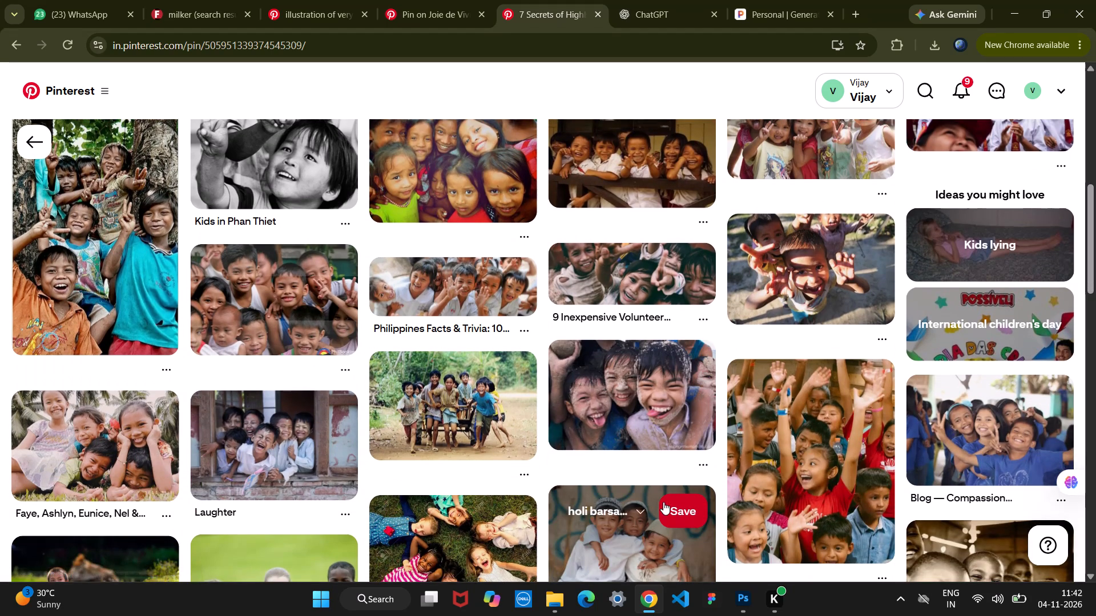
pyautogui.scroll(-4, 663, 502)
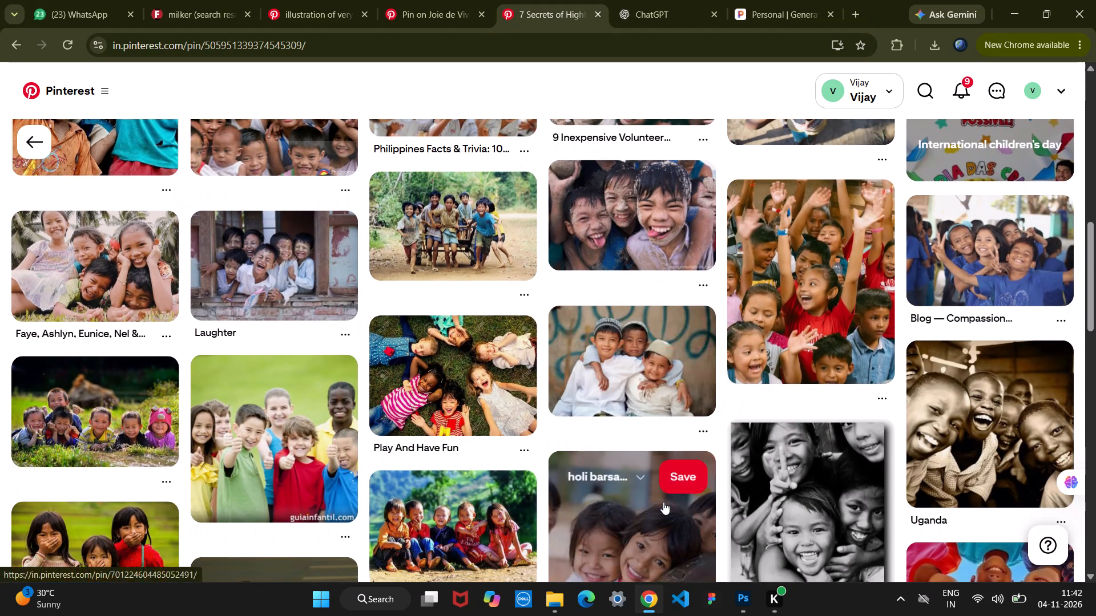
pyautogui.scroll(-4, 663, 502)
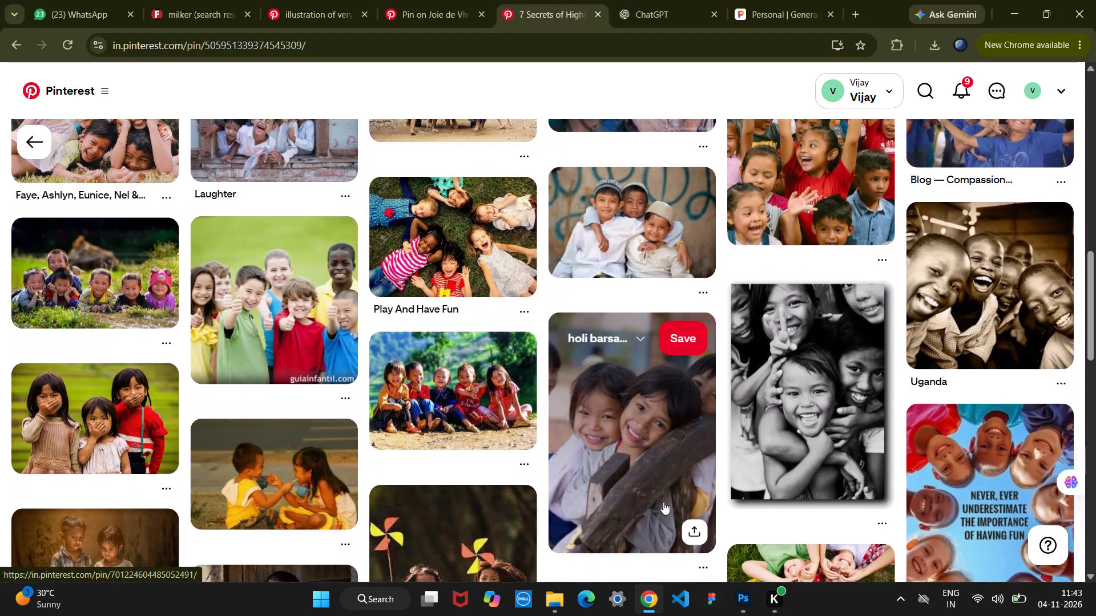
pyautogui.scroll(-1, 663, 502)
# Open the related pin of smiling children making peace signs near a green building in a new tab.
pyautogui.scroll(1, 663, 502)
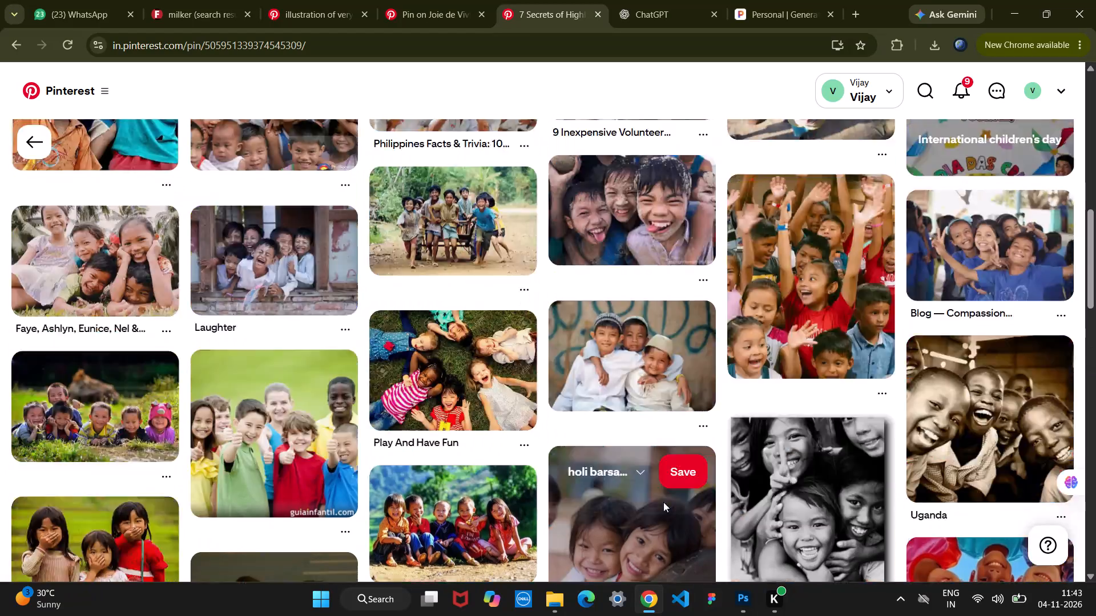
pyautogui.scroll(5, 663, 502)
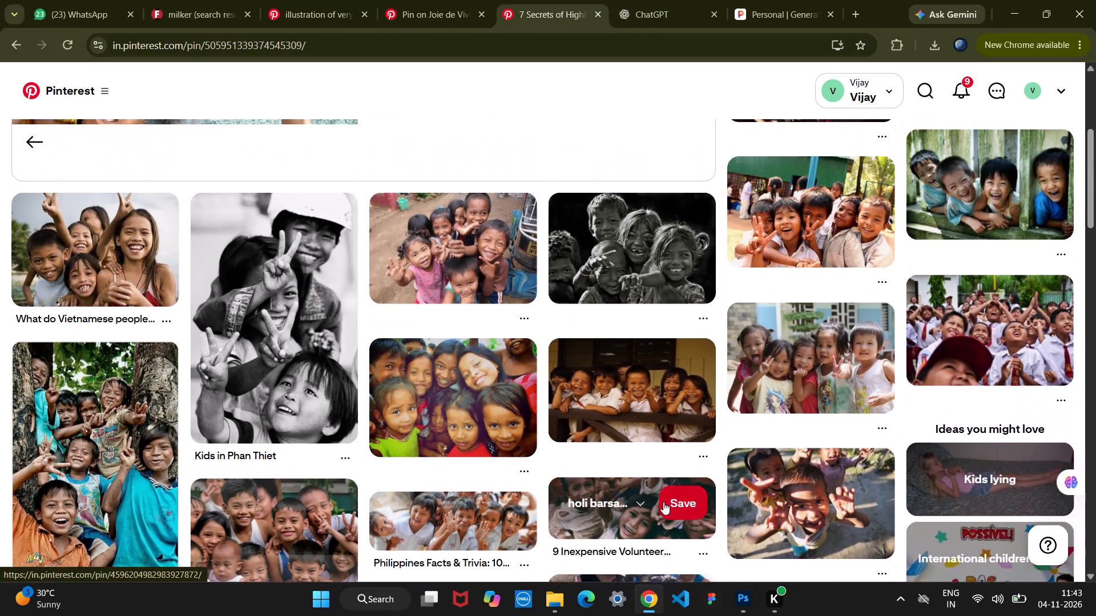
pyautogui.scroll(2, 663, 502)
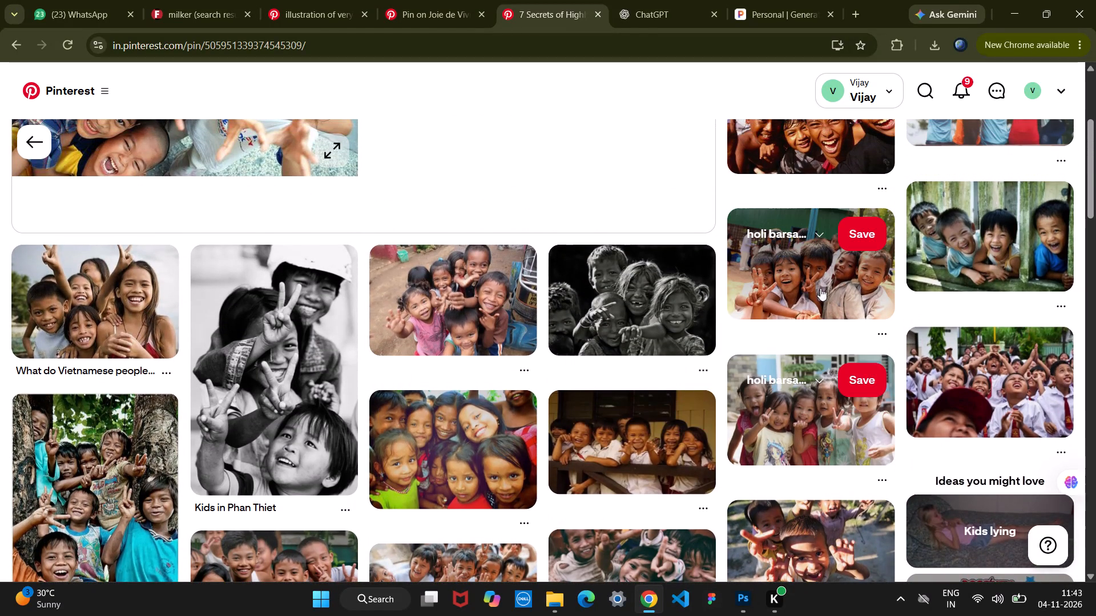
pyautogui.keyDown('ctrl'); pyautogui.click(812, 270); pyautogui.keyUp('ctrl')
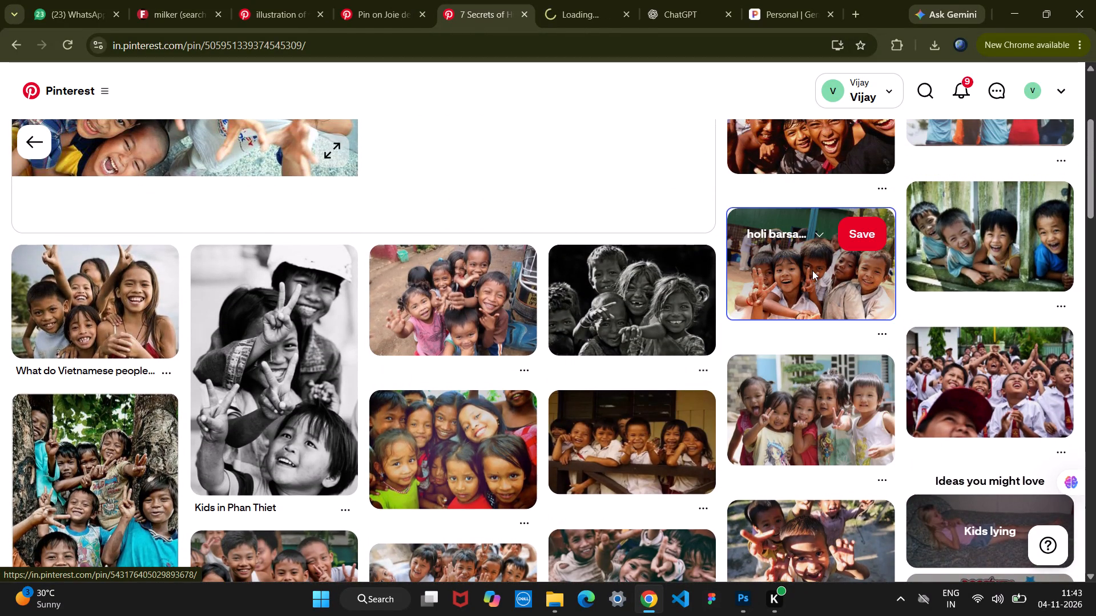
# Close the browser tab of the green-shirt boys pin and return to the illustration pin's tab.
pyautogui.click(267, 0)
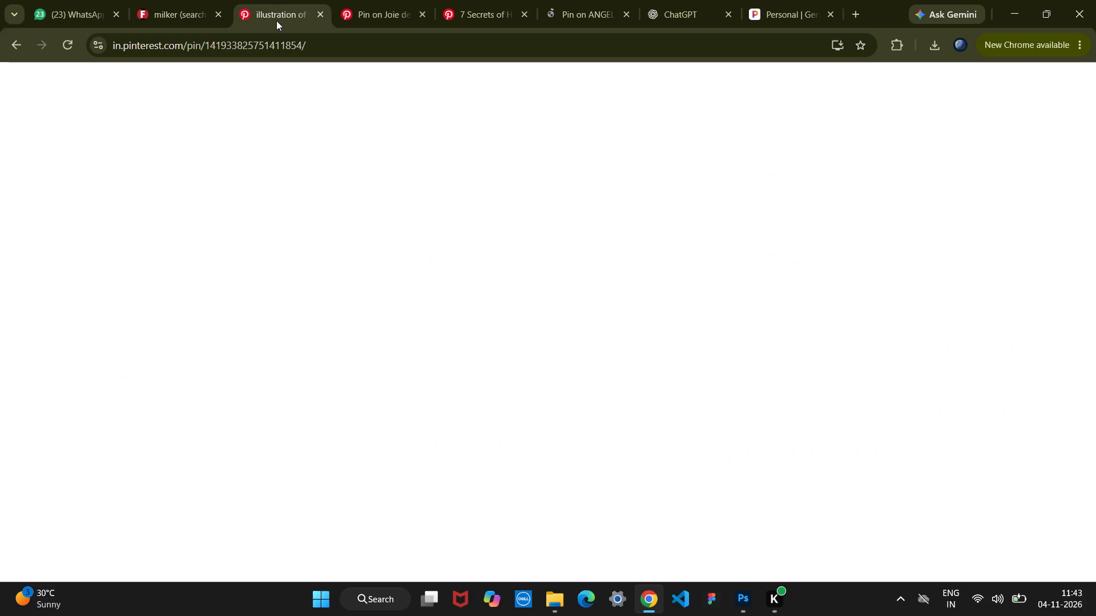
pyautogui.click(176, 0)
pyautogui.click(279, 0)
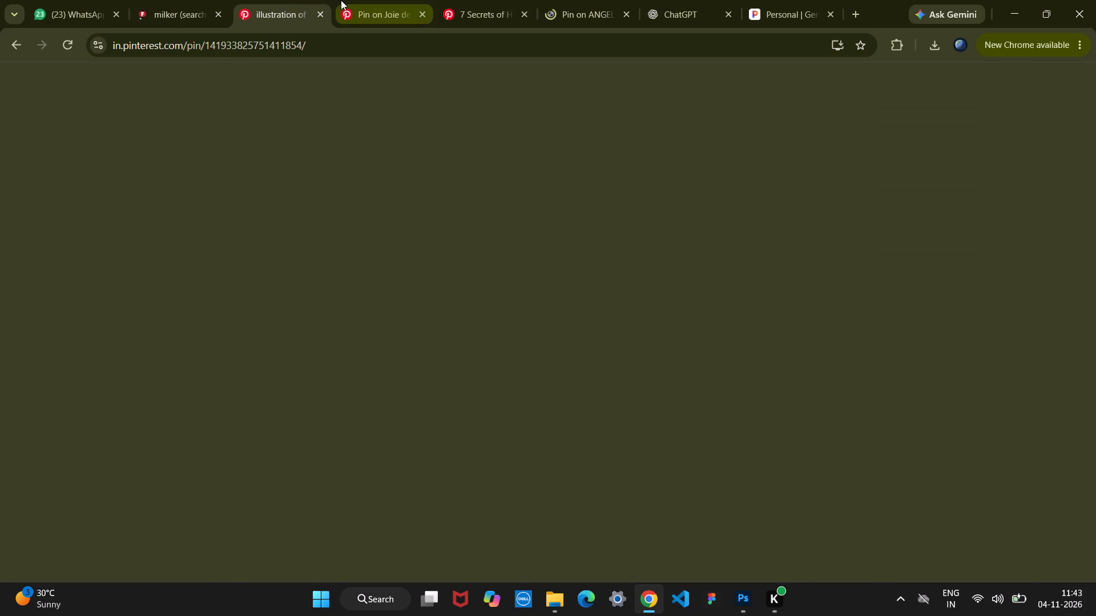
pyautogui.click(341, 0)
pyautogui.click(426, 14)
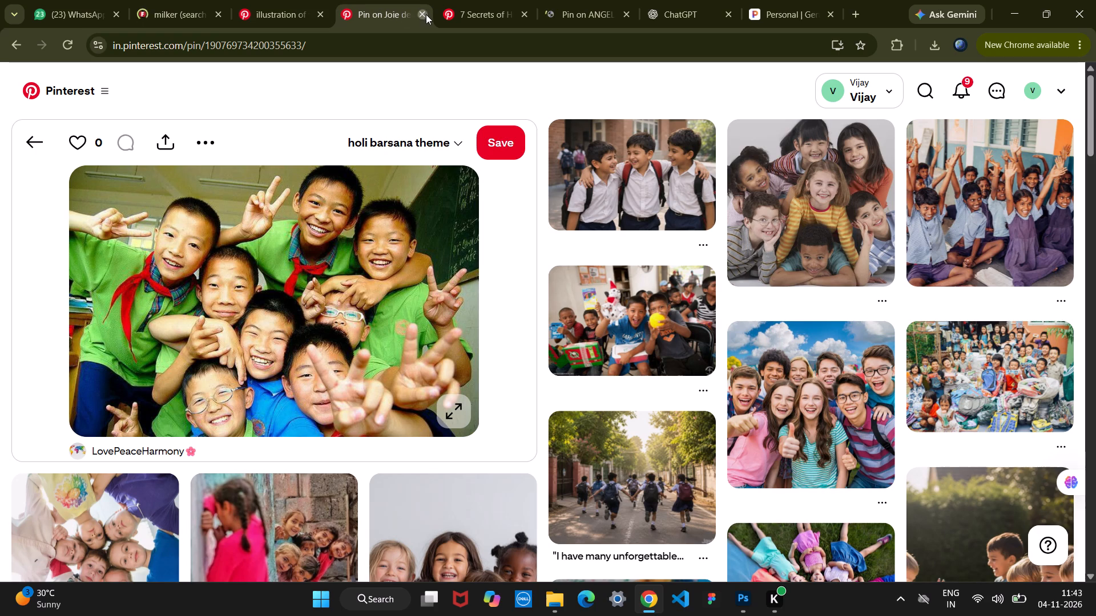
pyautogui.click(279, 0)
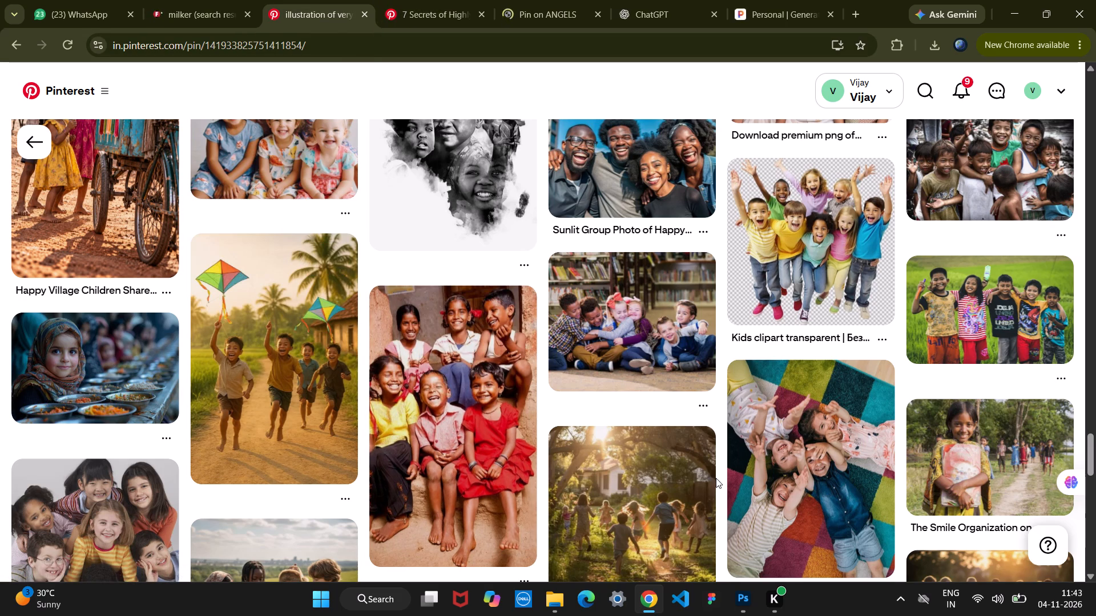
# Look over the pins related to the "illustration of very happy kids" pin for a suitable children's group photo.
pyautogui.press('Home')
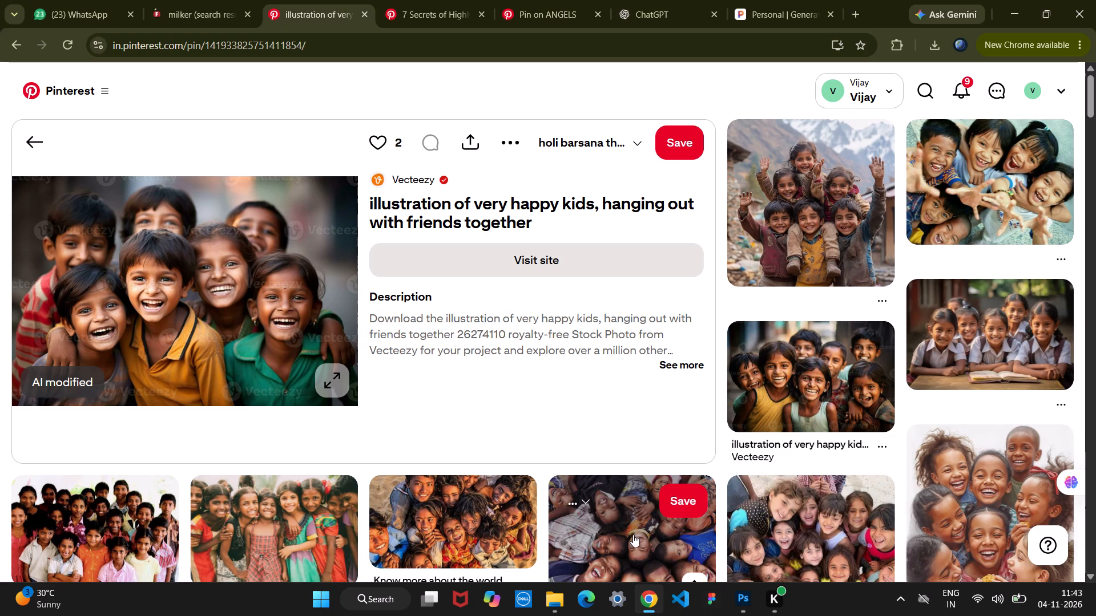
pyautogui.scroll(-4, 635, 524)
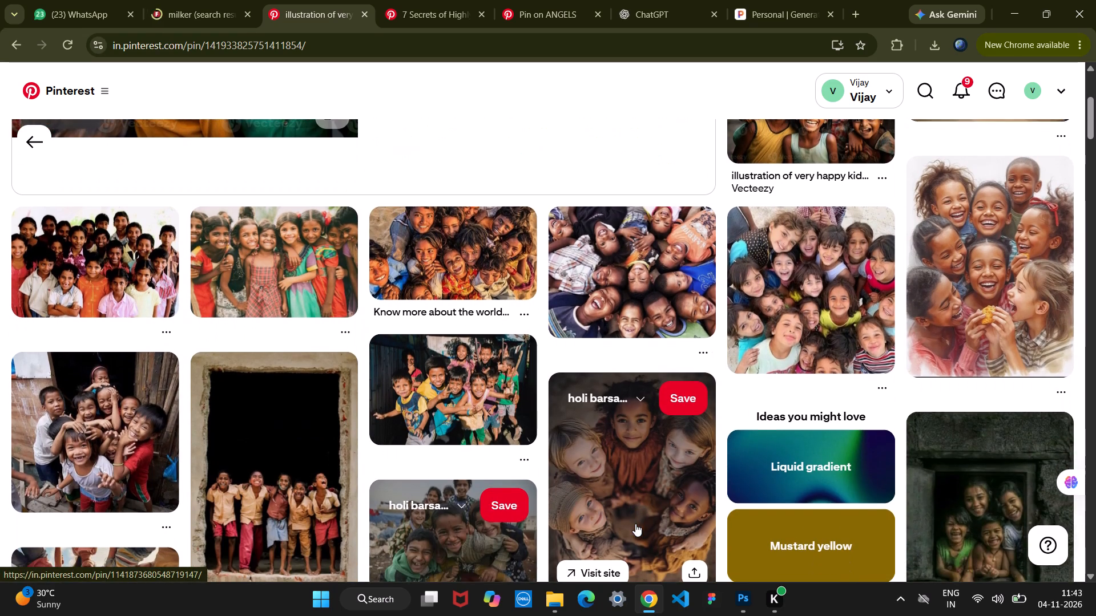
pyautogui.scroll(-2, 635, 524)
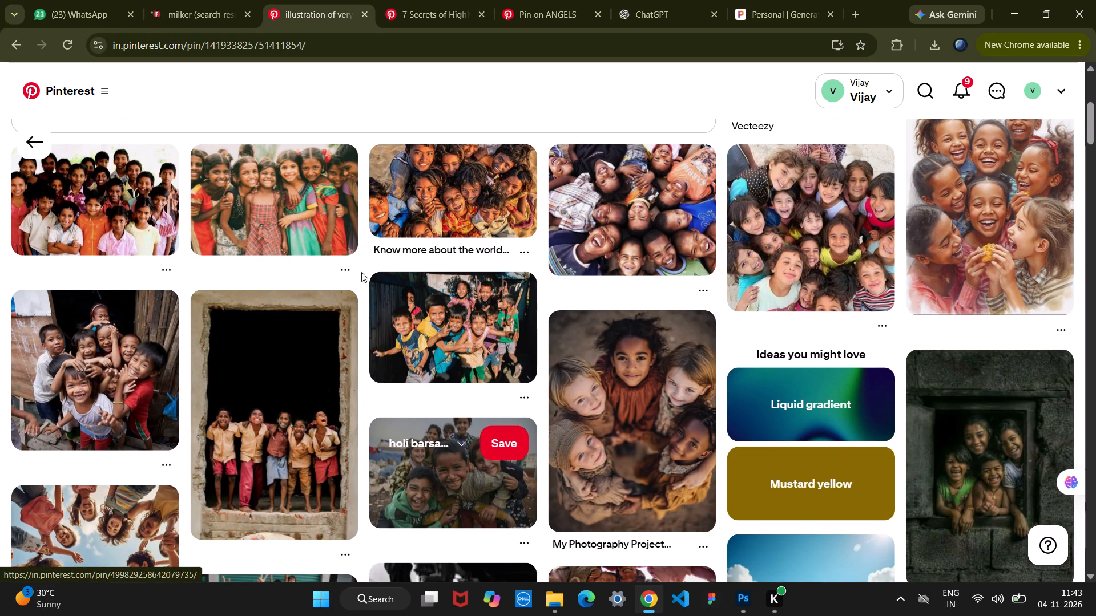
pyautogui.scroll(1, 369, 260)
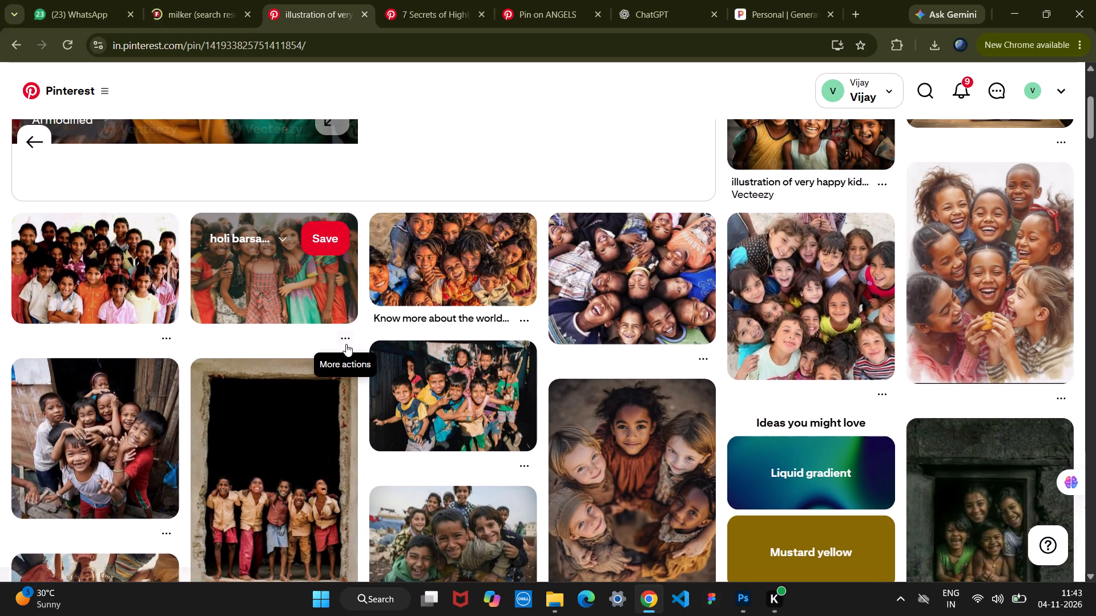
# Switch to the "Pin on ANGELS" tab and examine the pins related to the peace-sign photo for a usable group shot.
pyautogui.click(516, 0)
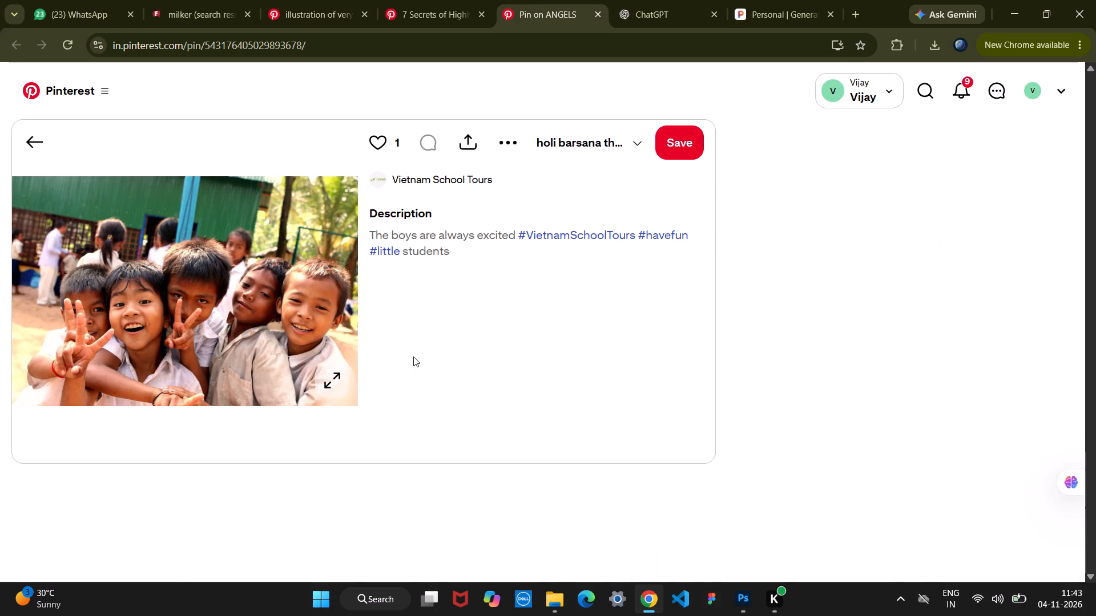
pyautogui.scroll(-3, 413, 356)
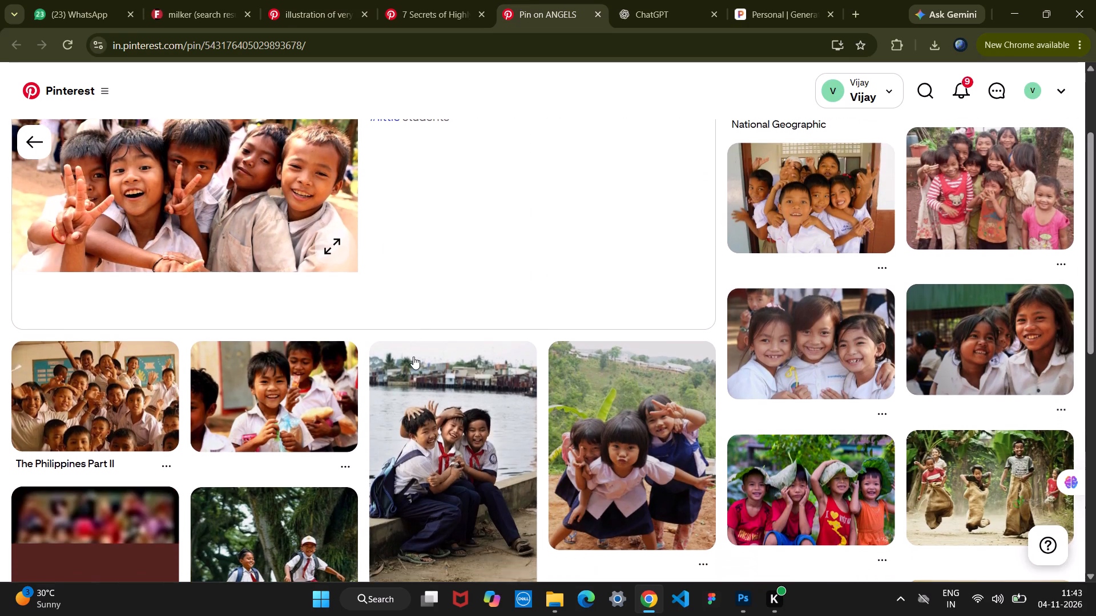
pyautogui.scroll(-5, 413, 356)
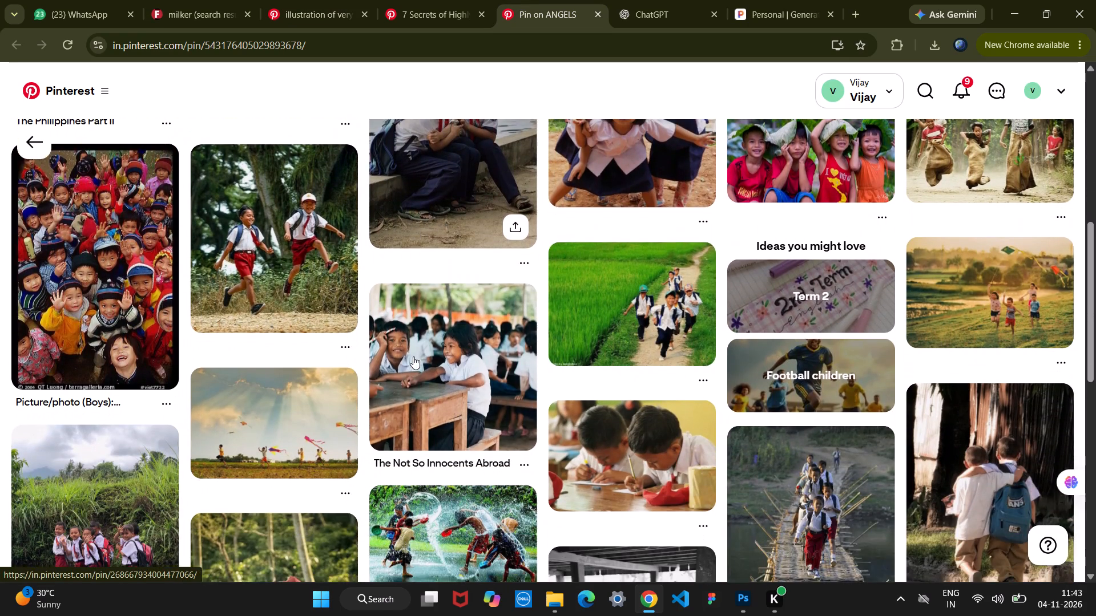
pyautogui.scroll(-5, 413, 356)
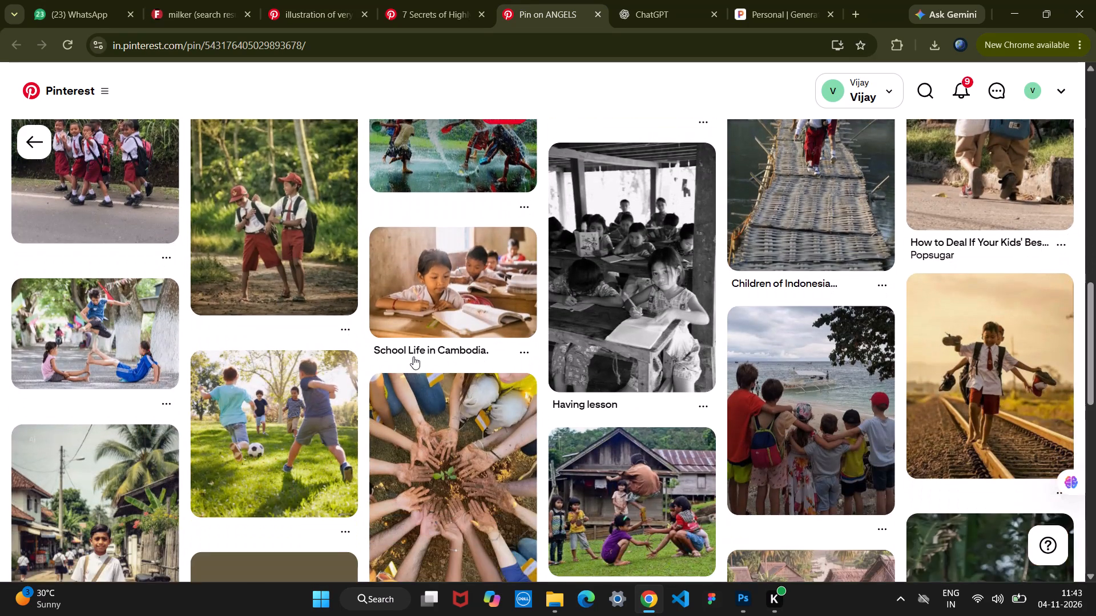
pyautogui.scroll(-5, 413, 356)
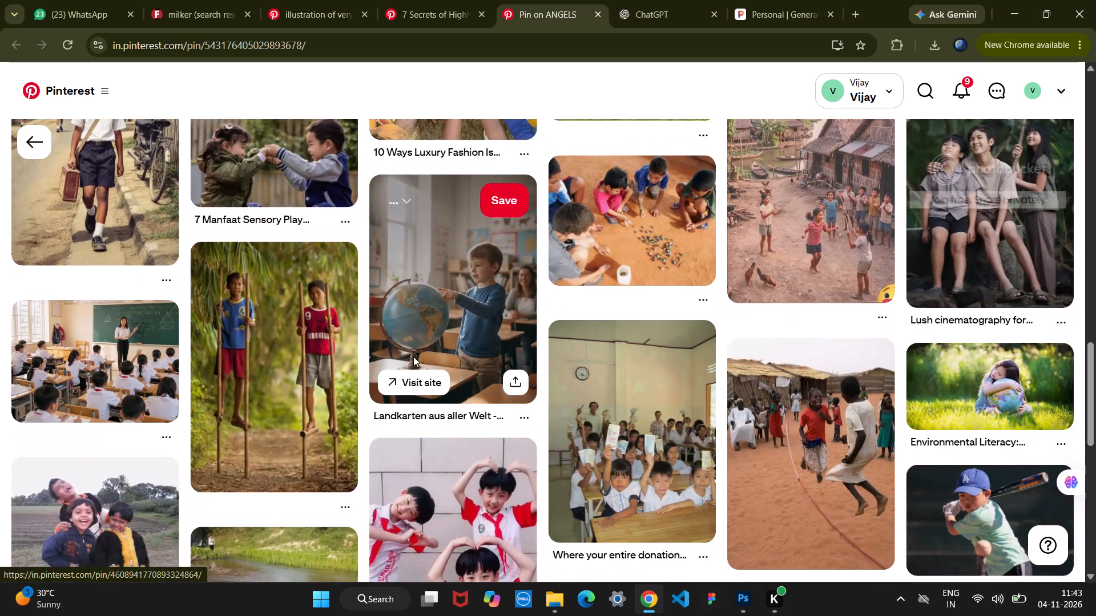
pyautogui.scroll(-1, 413, 356)
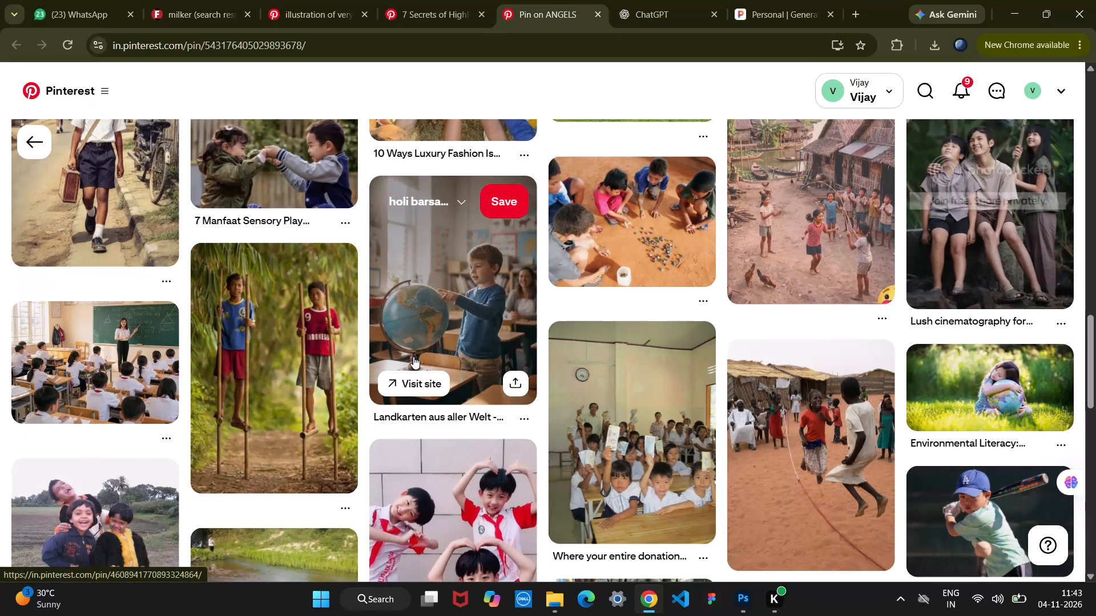
pyautogui.scroll(-5, 413, 356)
pyautogui.scroll(3, 413, 356)
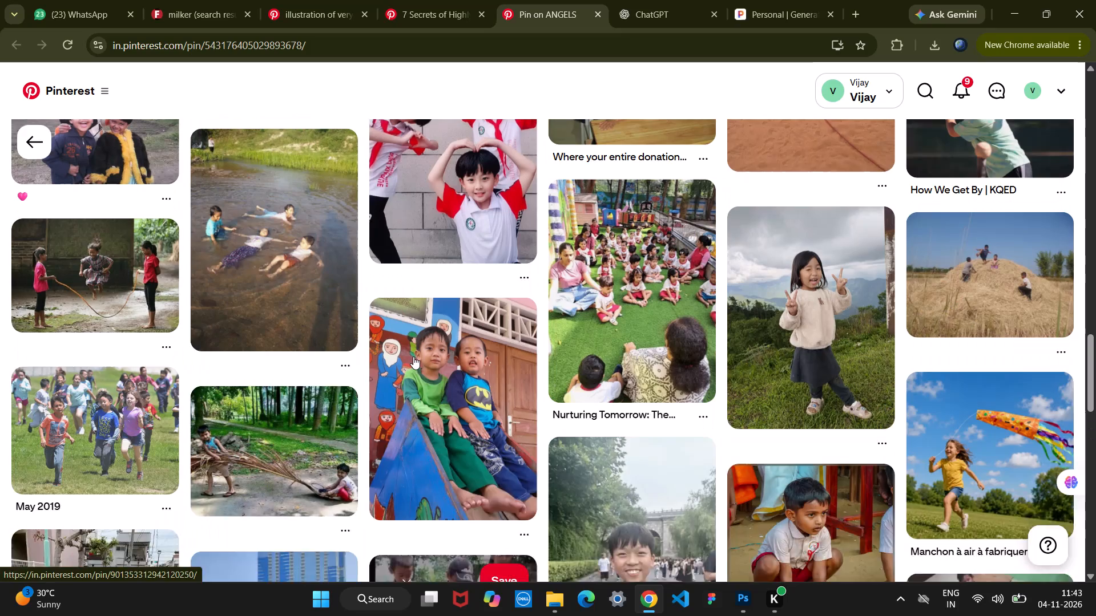
pyautogui.scroll(14, 413, 356)
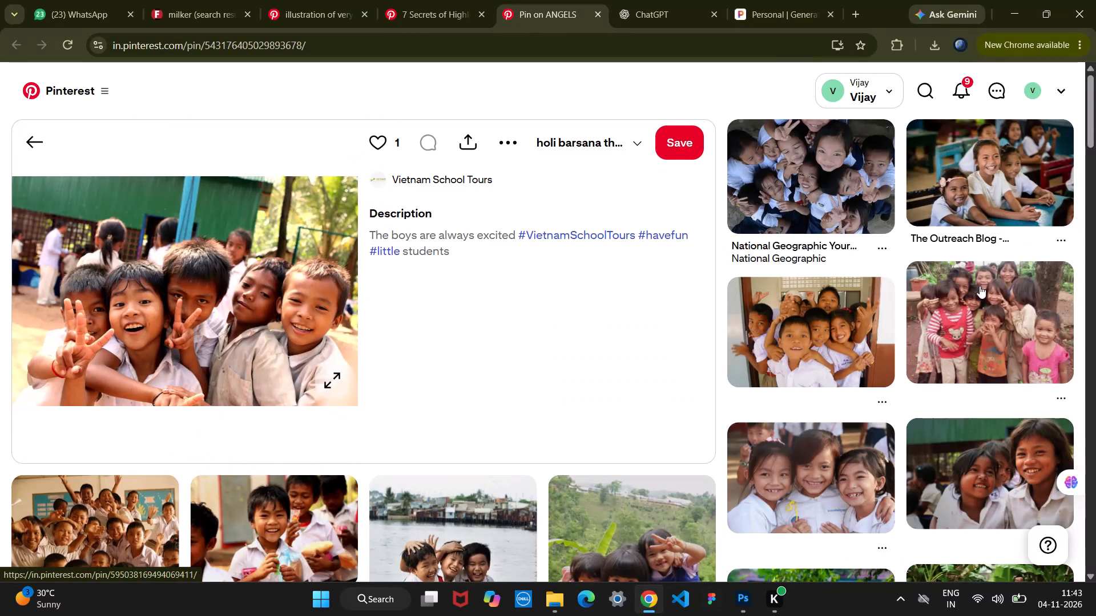
# Open the related pin of children huddled beside a tree and examine its related pins for a suitable group photo.
pyautogui.click(991, 352)
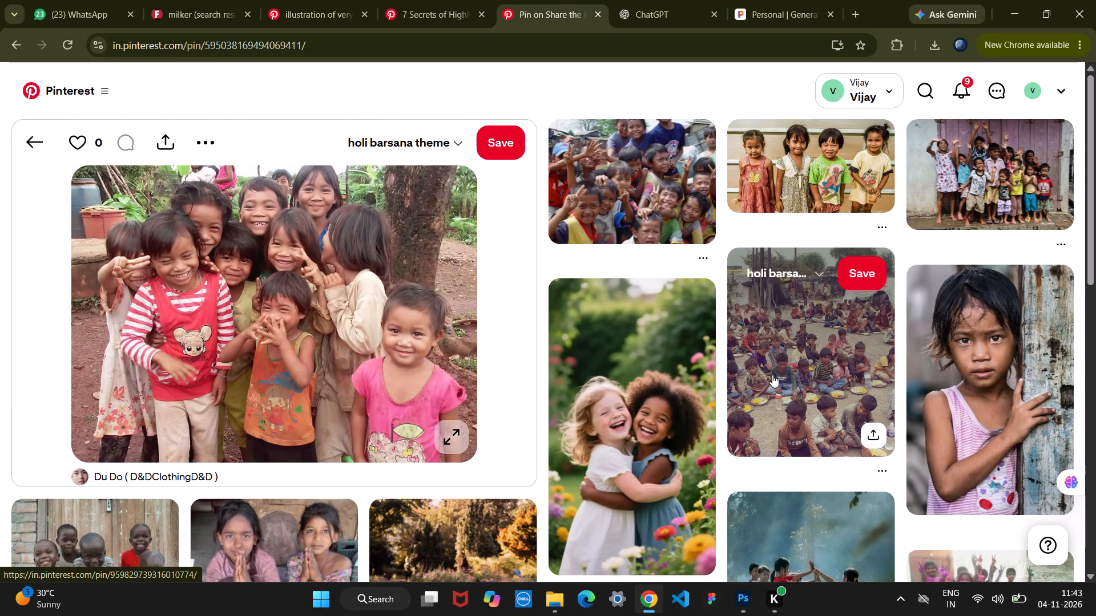
pyautogui.scroll(-5, 772, 375)
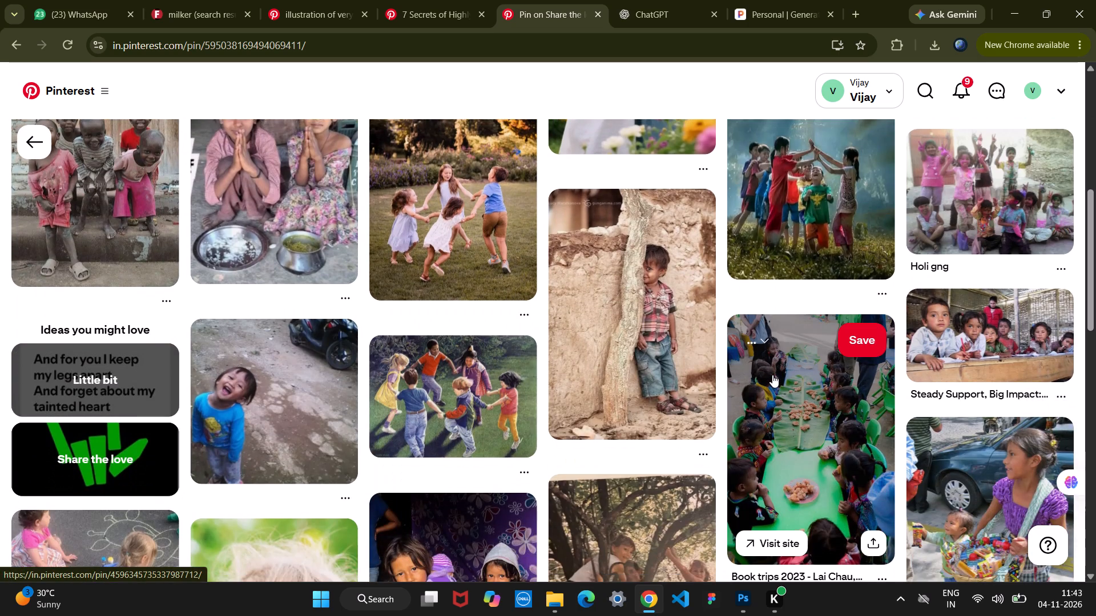
pyautogui.scroll(-4, 772, 375)
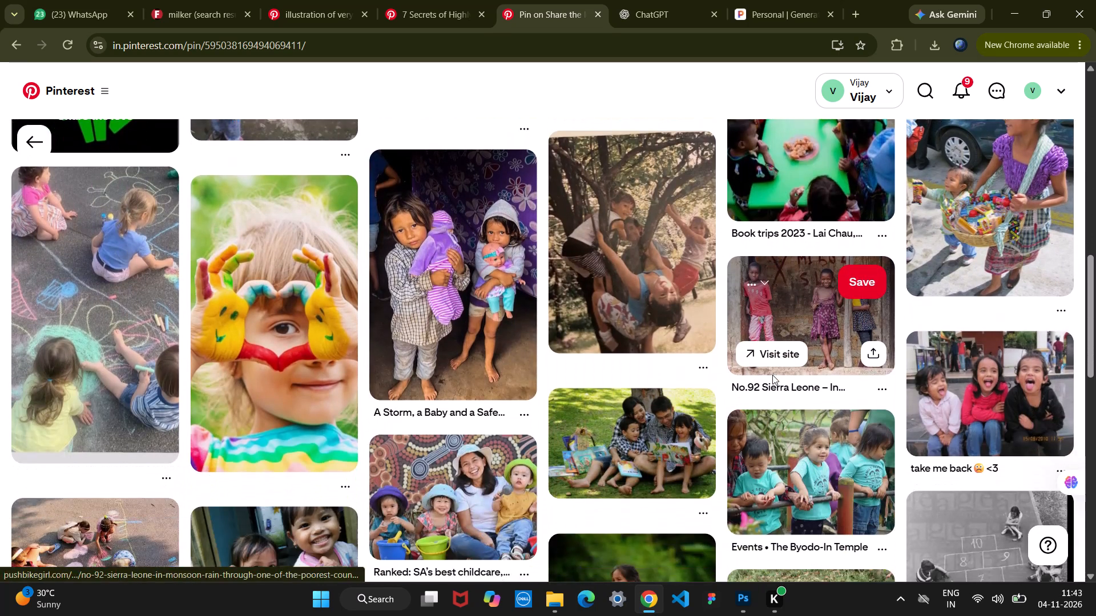
pyautogui.scroll(-3, 772, 375)
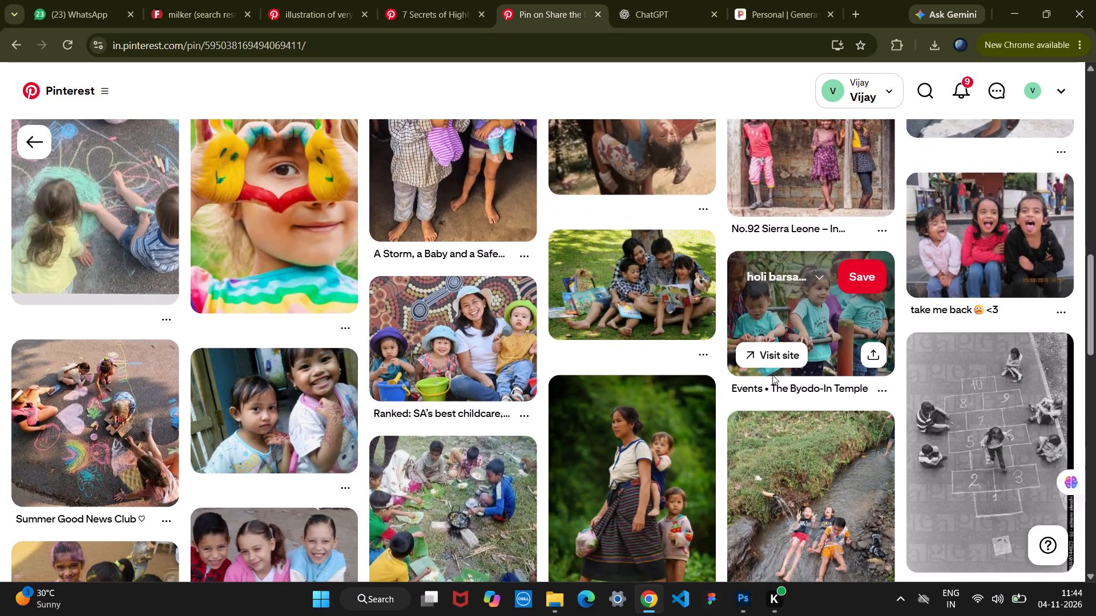
pyautogui.scroll(-4, 772, 375)
pyautogui.scroll(10, 772, 375)
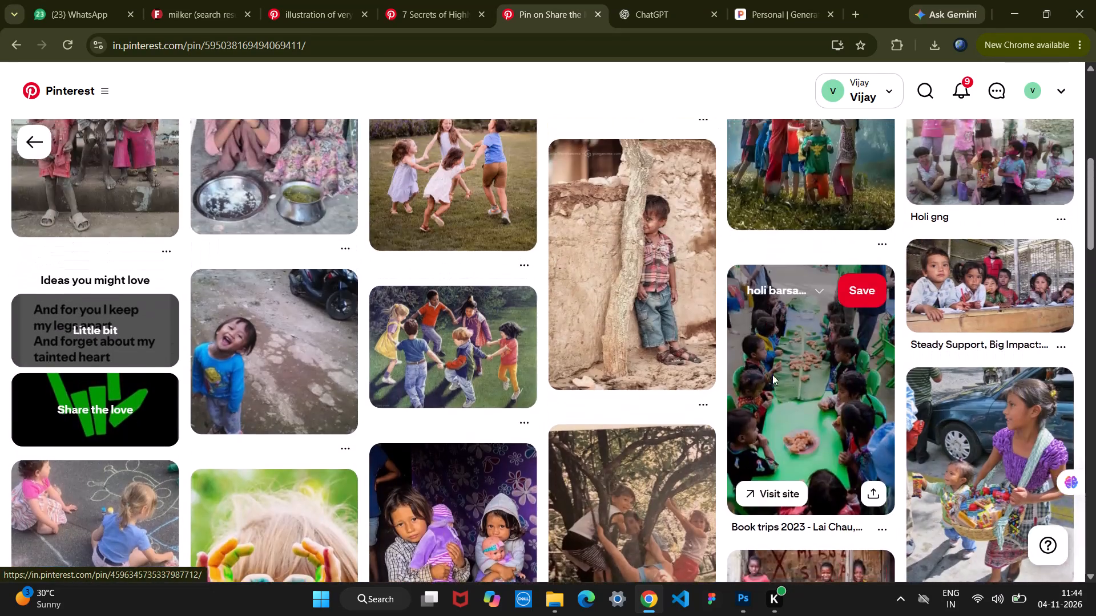
pyautogui.scroll(3, 772, 375)
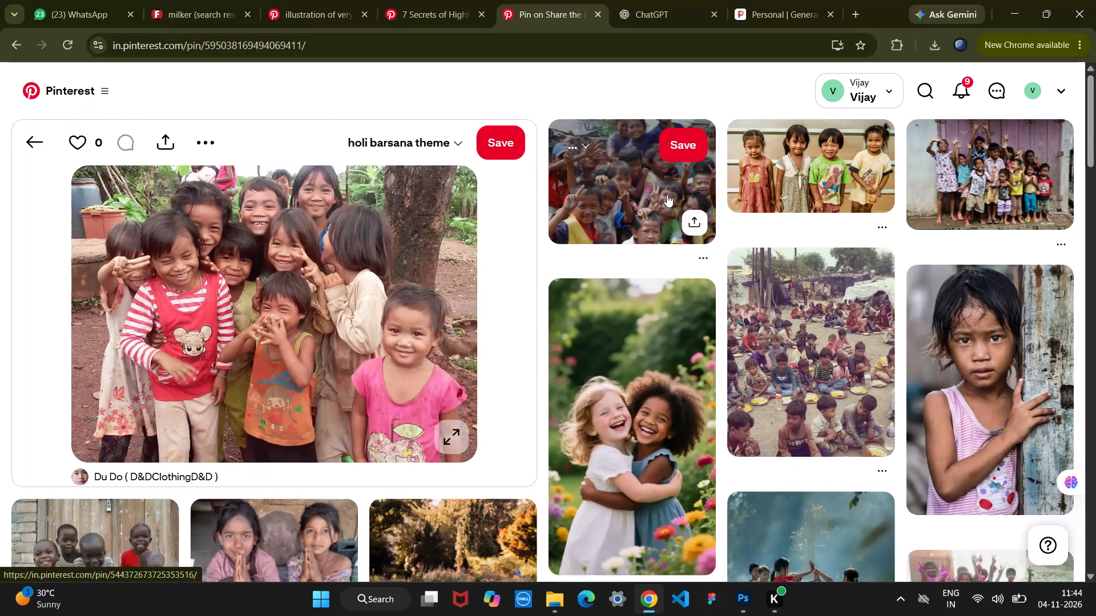
# From the illustration pin's tab, open the related pin of girls in colourful dresses, and through it open the "Explored! India" pin.
pyautogui.click(328, 10)
pyautogui.scroll(1, 491, 232)
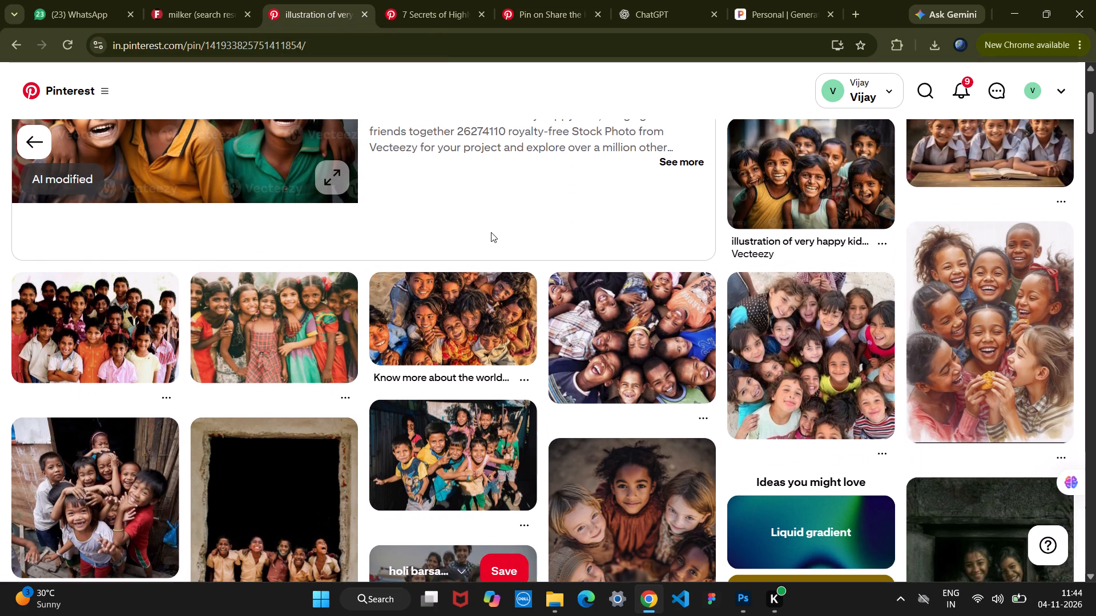
pyautogui.scroll(1, 491, 232)
pyautogui.scroll(7, 489, 318)
pyautogui.scroll(-1, 489, 318)
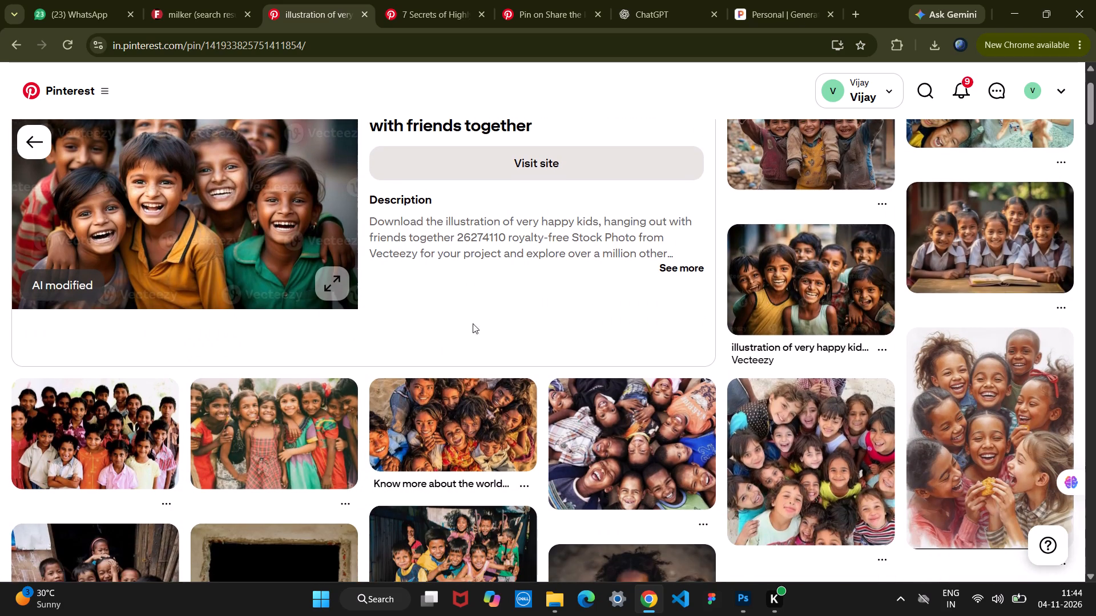
pyautogui.click(302, 439)
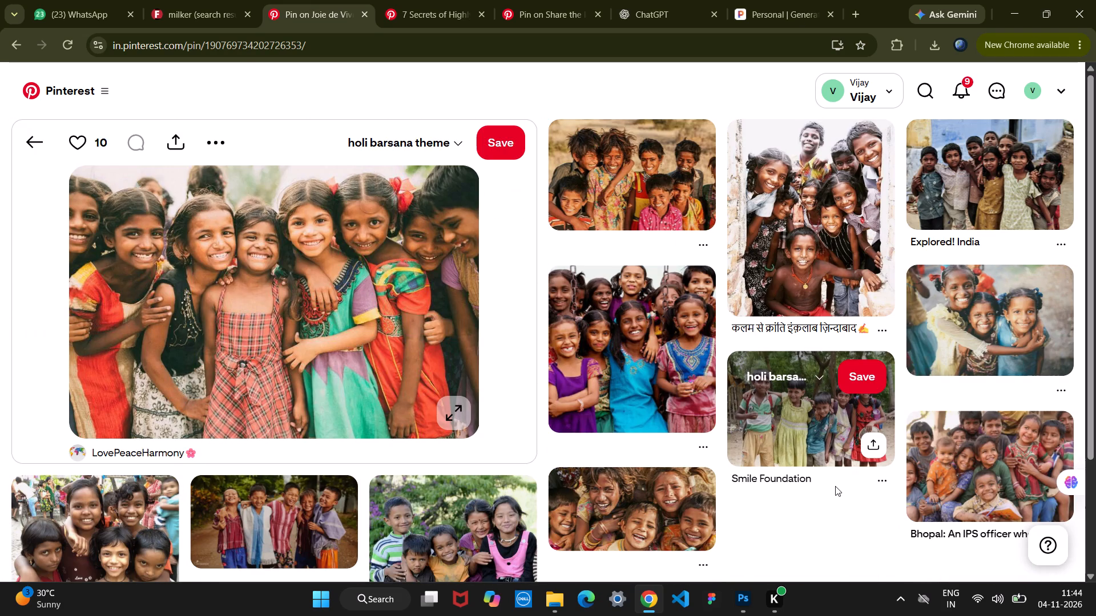
pyautogui.click(1008, 205)
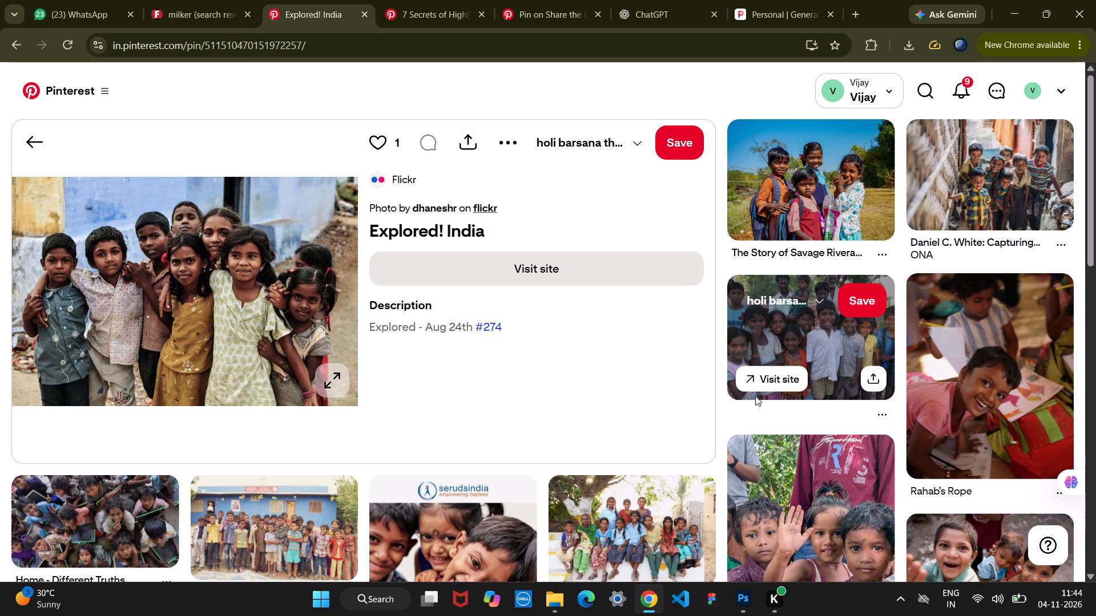
# Examine the pins related to "Explored! India" for alternative group photos of children, ending back at the pin's main photo.
pyautogui.scroll(-4, 759, 379)
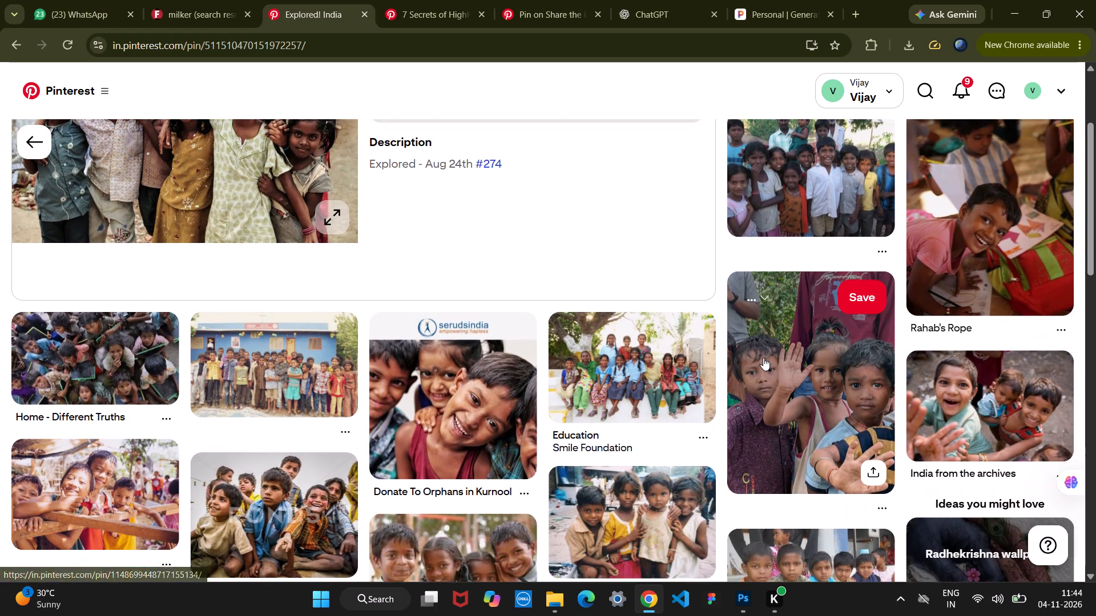
pyautogui.scroll(-5, 763, 358)
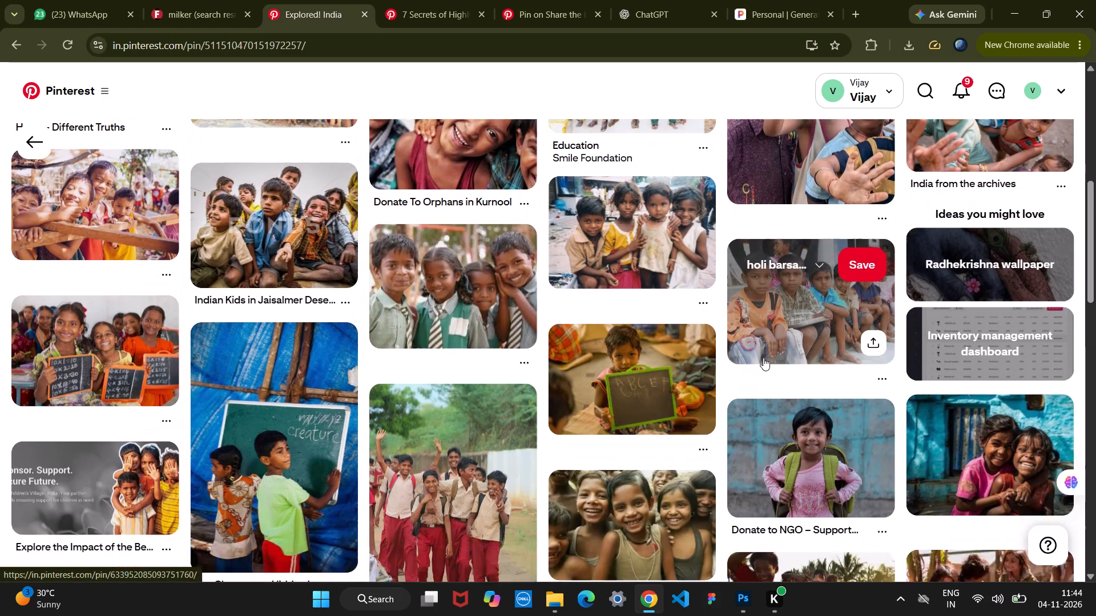
pyautogui.scroll(-3, 763, 358)
pyautogui.scroll(1, 763, 358)
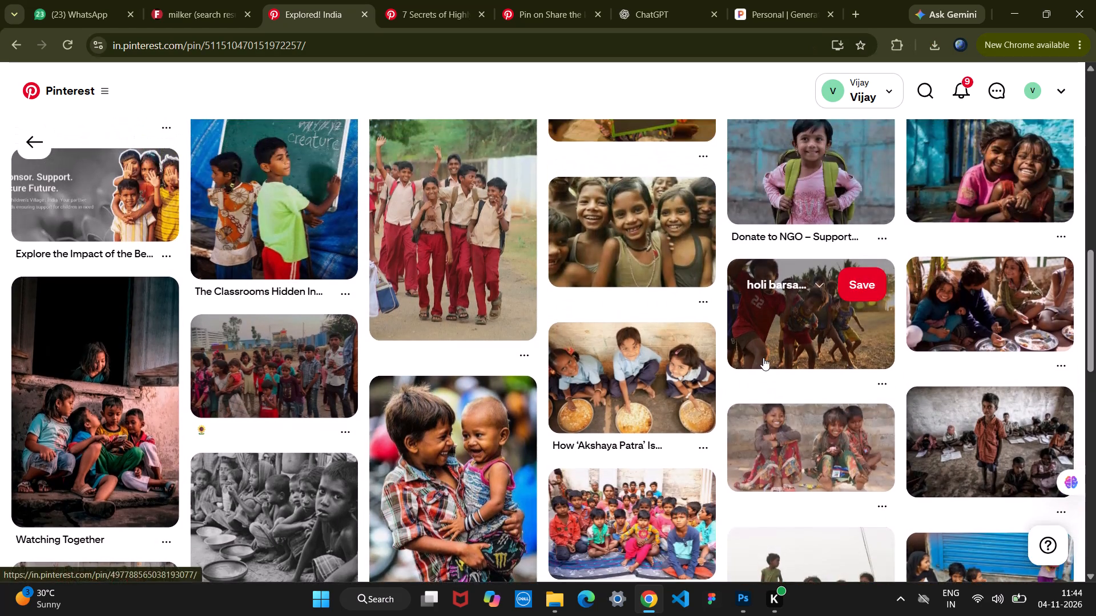
pyautogui.scroll(-3, 763, 358)
pyautogui.scroll(5, 763, 358)
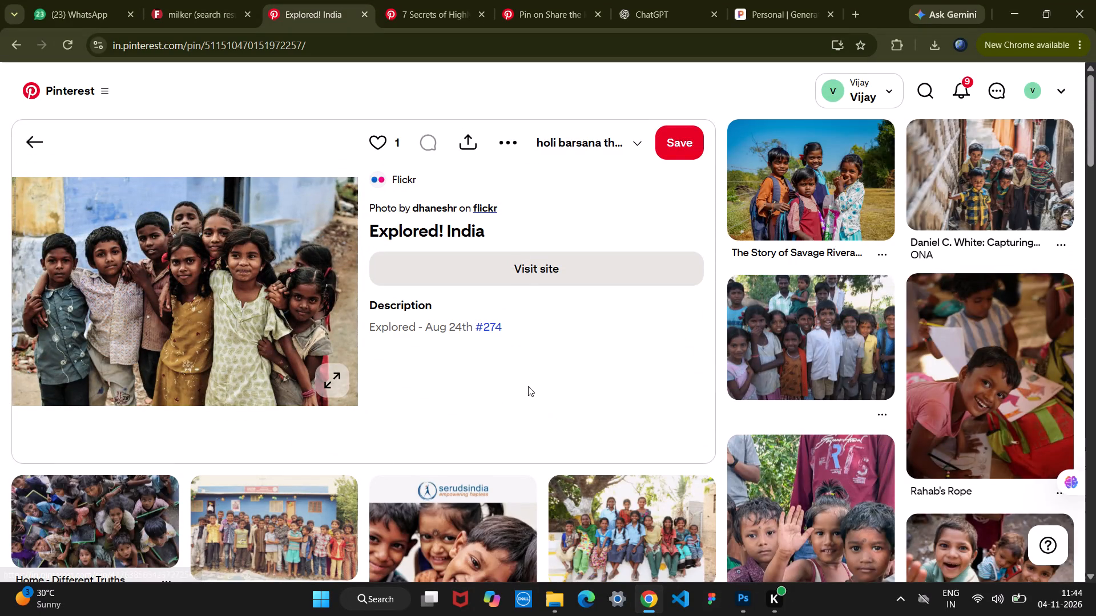
pyautogui.scroll(-6, 528, 386)
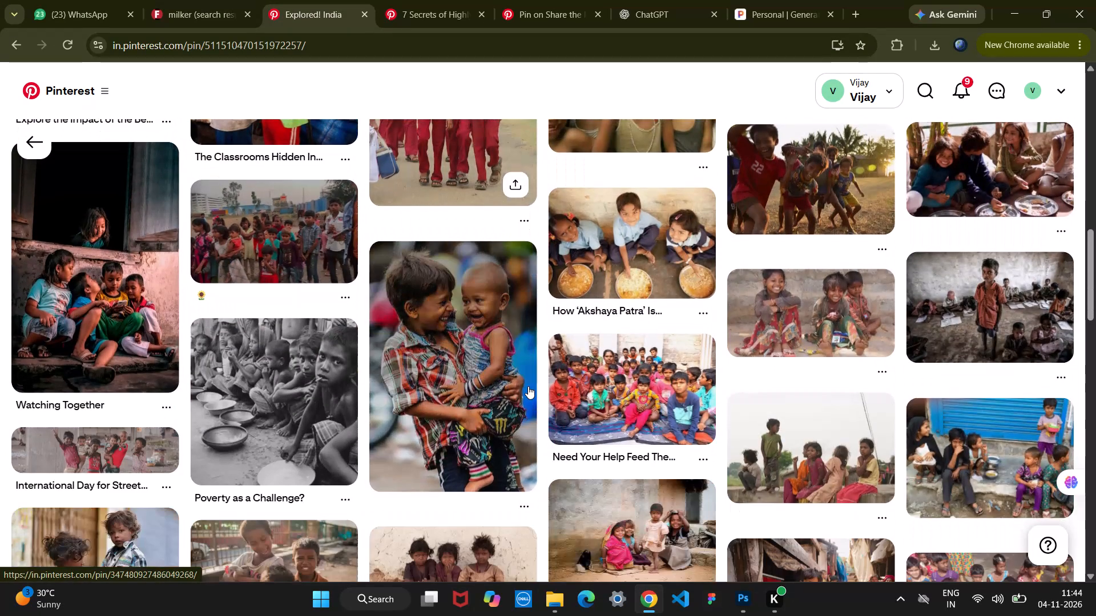
pyautogui.scroll(-3, 528, 386)
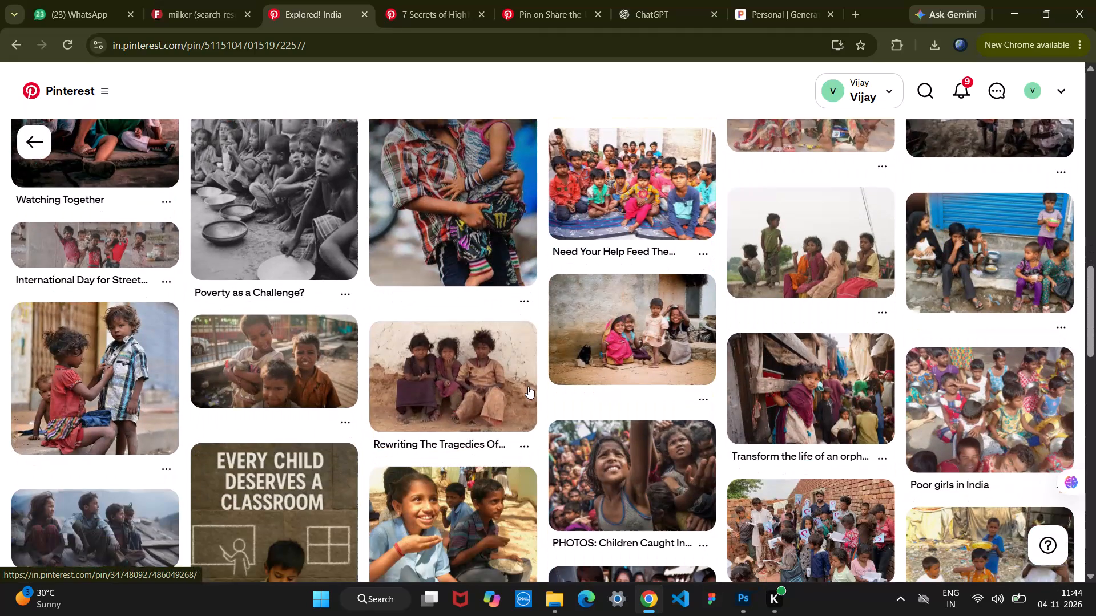
pyautogui.scroll(-3, 528, 386)
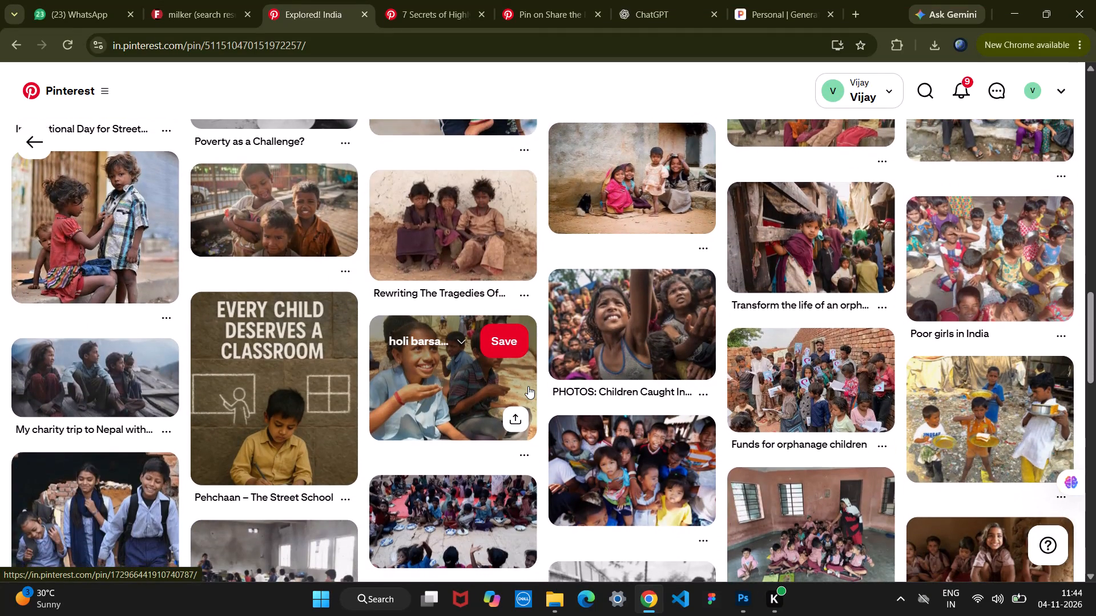
pyautogui.scroll(-1, 528, 386)
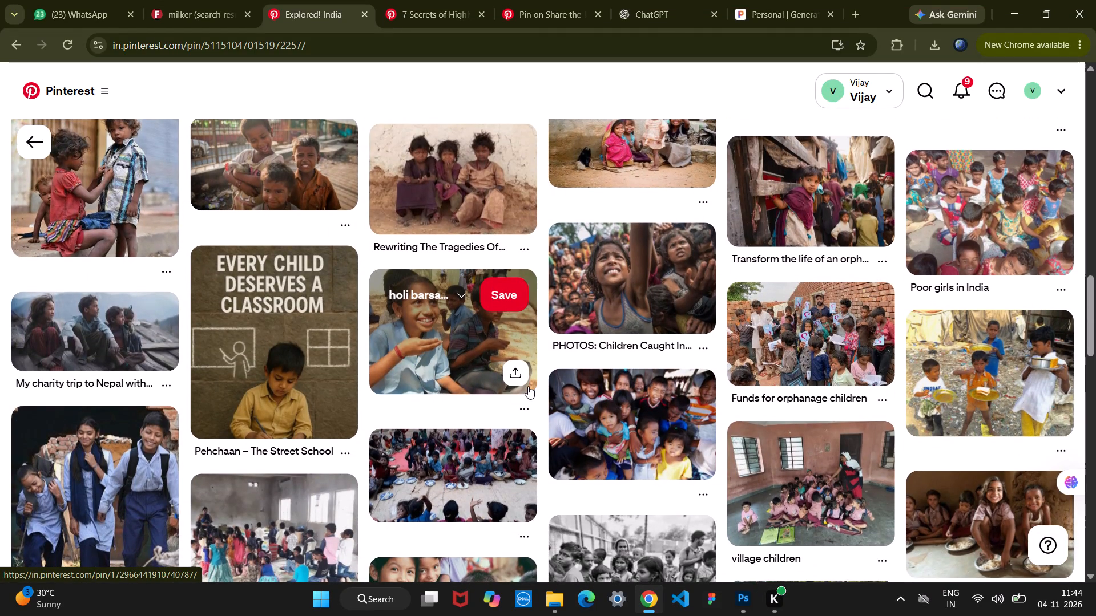
pyautogui.scroll(8, 528, 386)
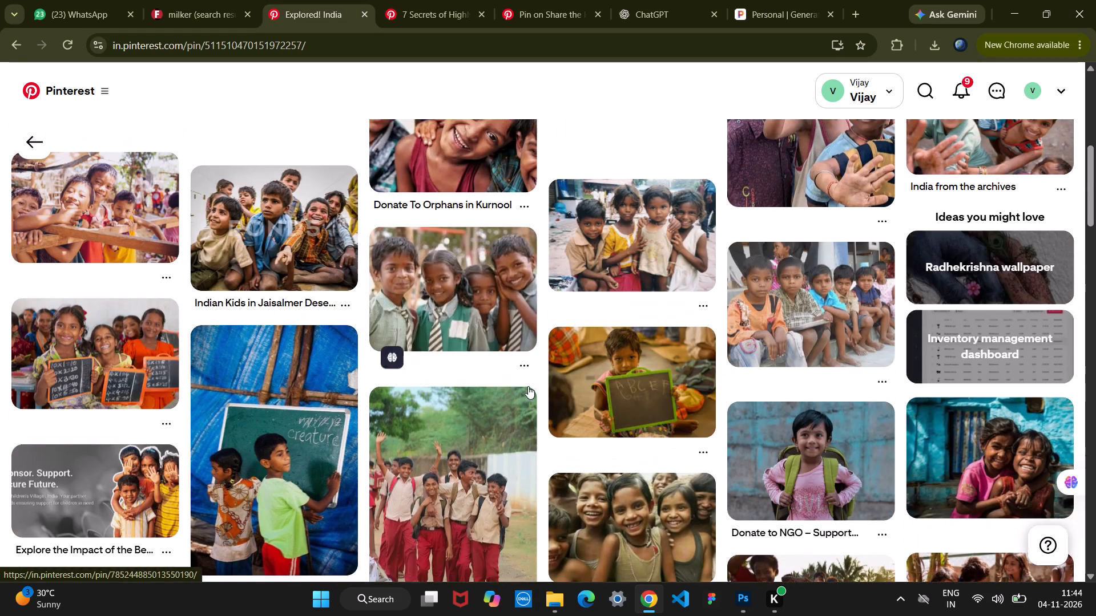
pyautogui.scroll(7, 528, 386)
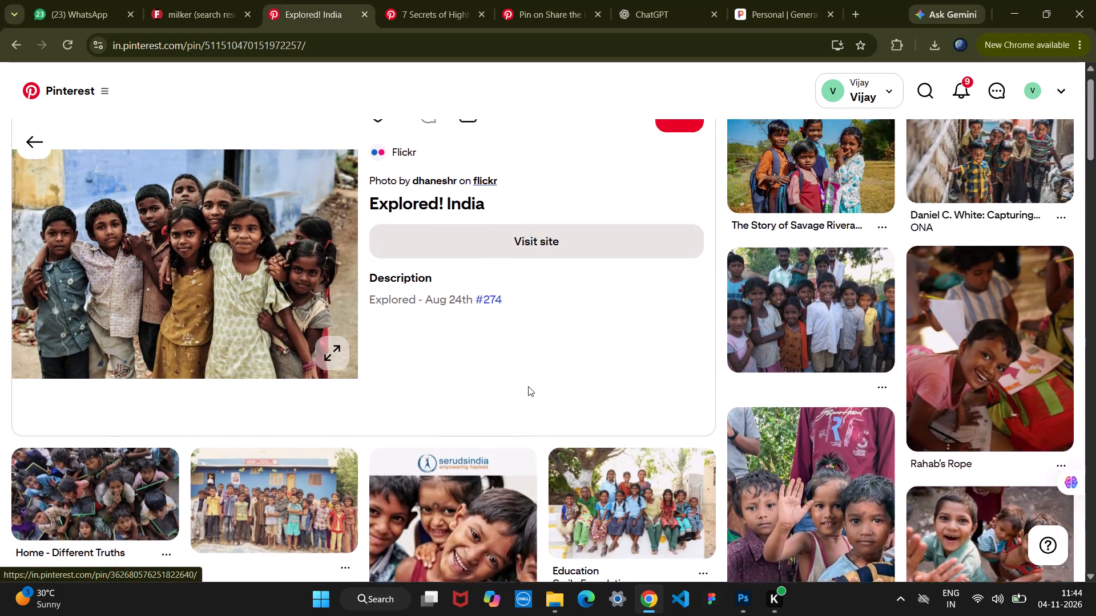
pyautogui.scroll(3, 528, 386)
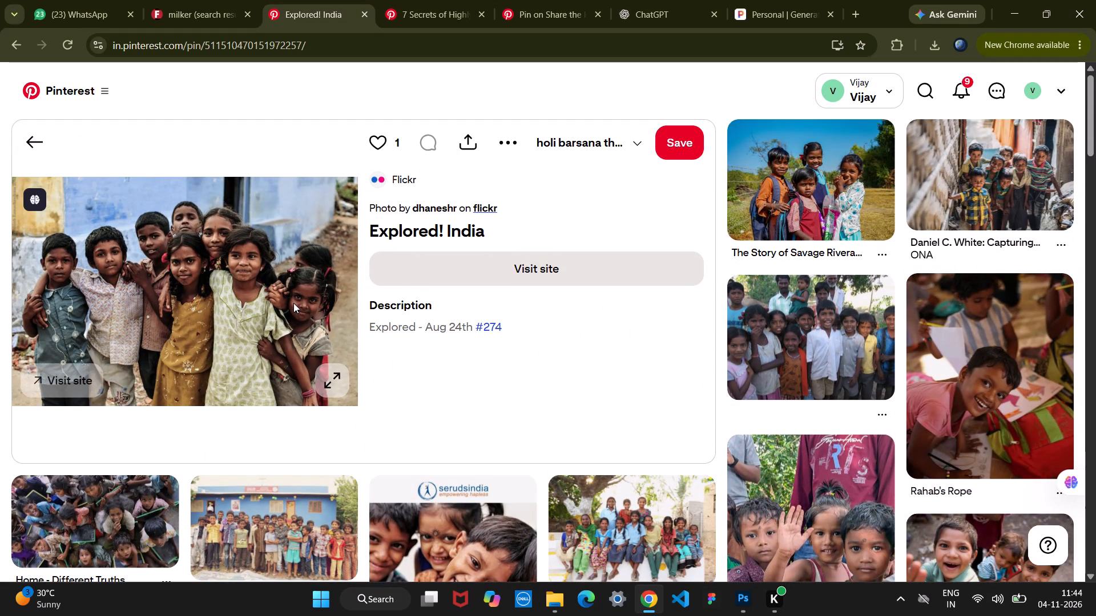